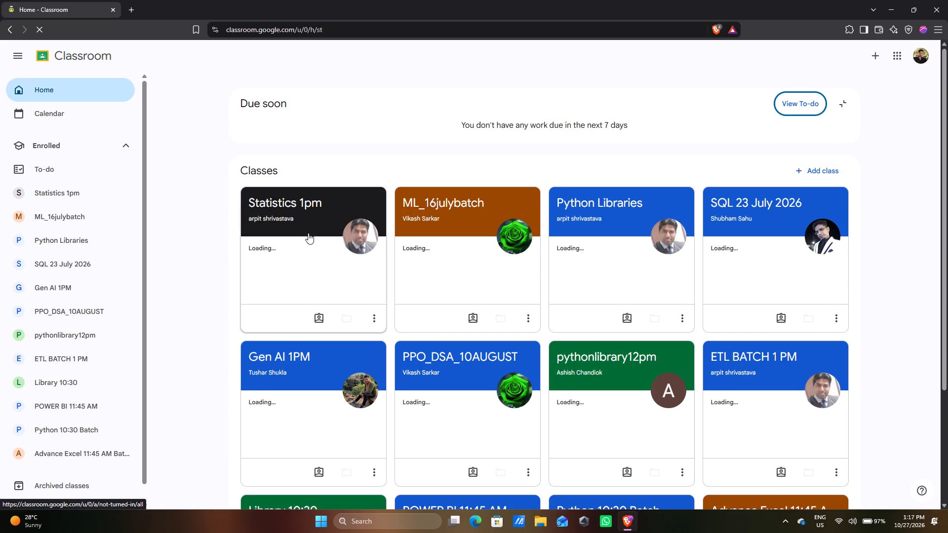
# Open the Statistics 1pm class.
pyautogui.click(299, 197)
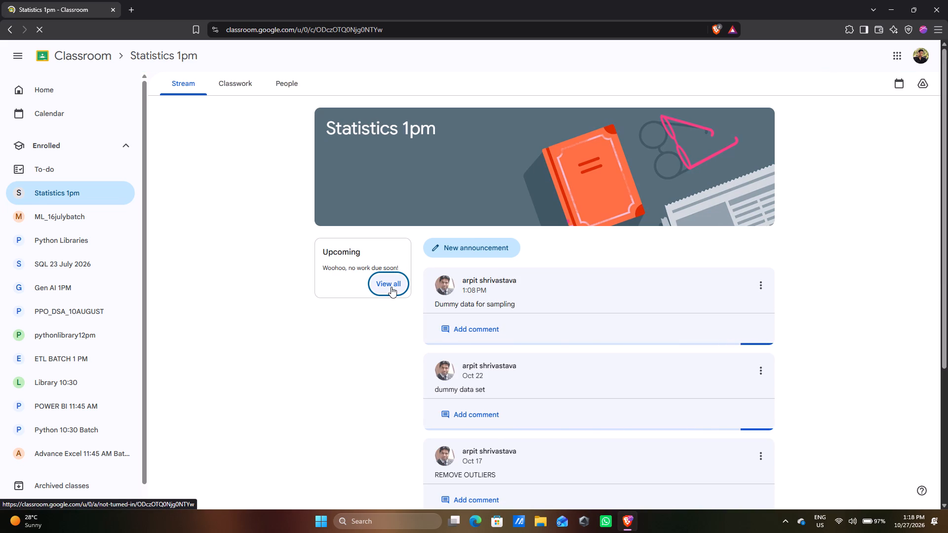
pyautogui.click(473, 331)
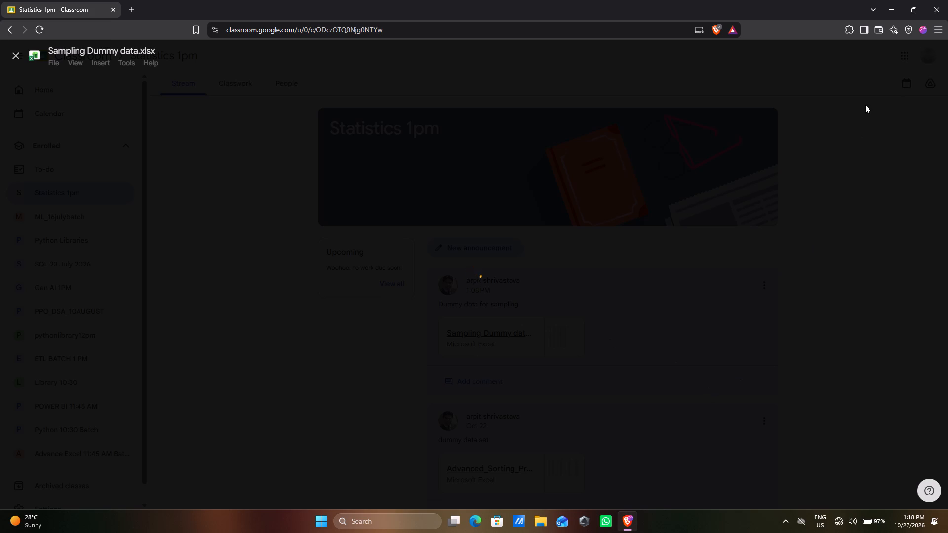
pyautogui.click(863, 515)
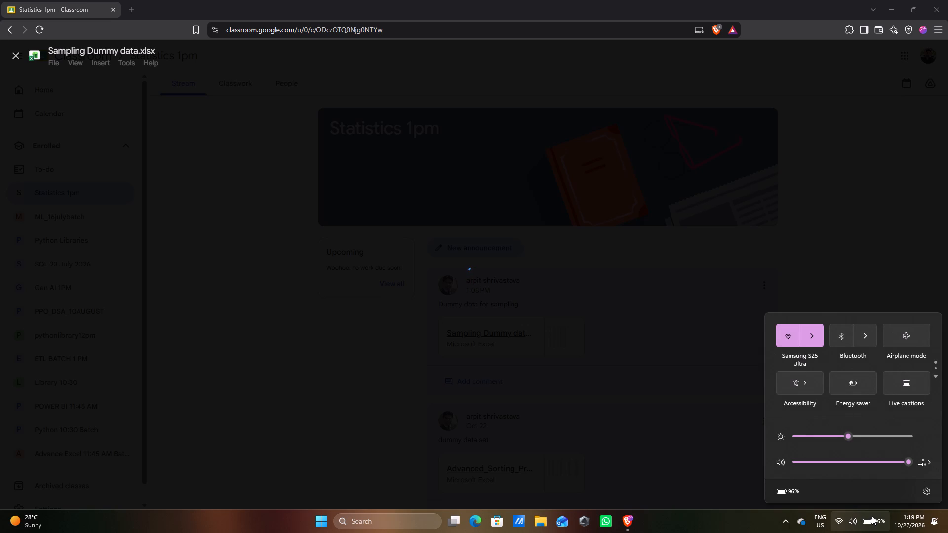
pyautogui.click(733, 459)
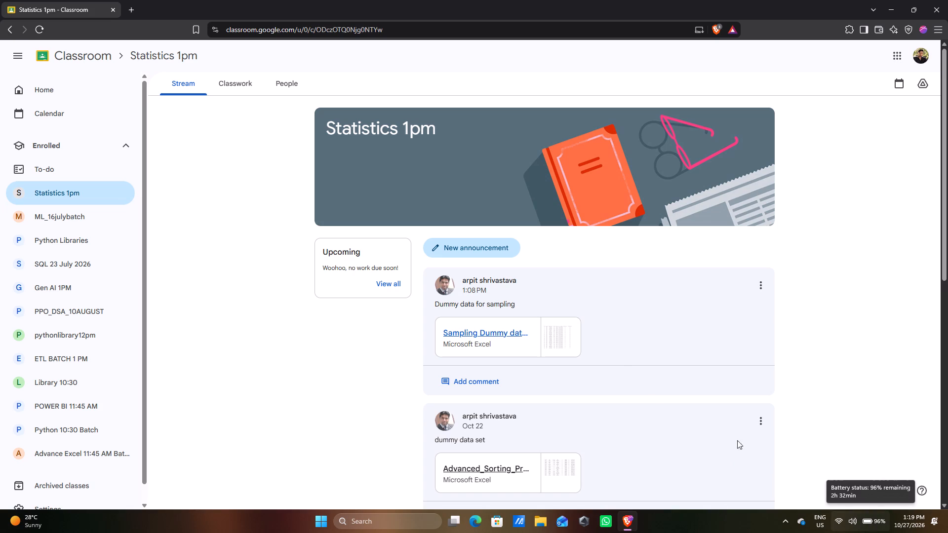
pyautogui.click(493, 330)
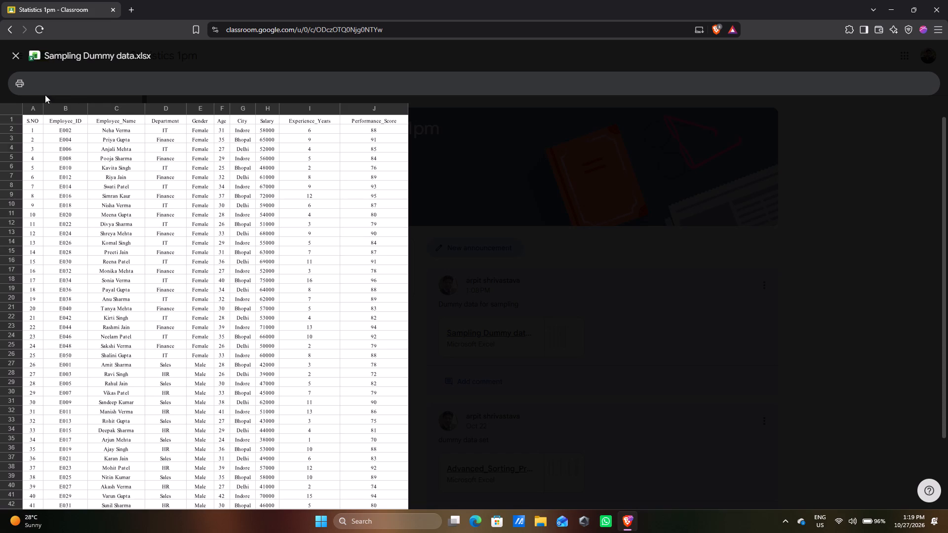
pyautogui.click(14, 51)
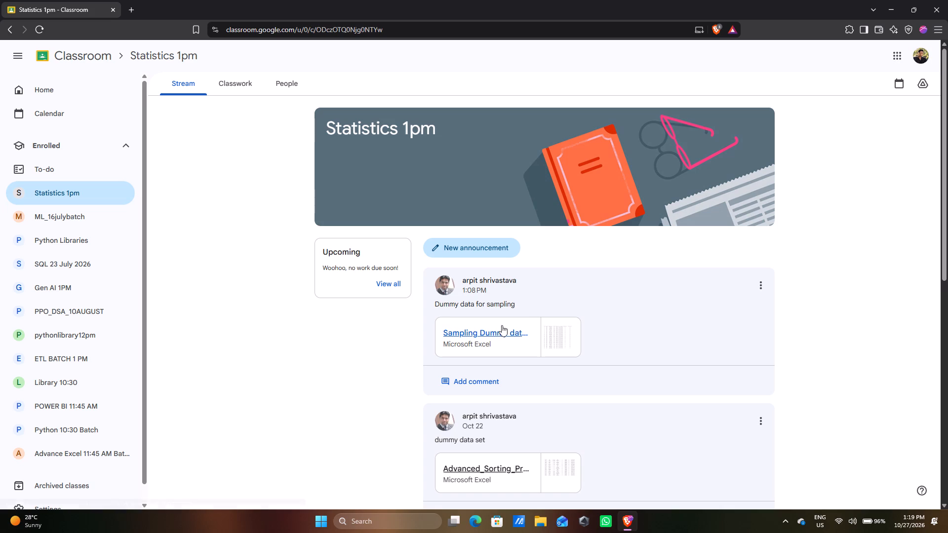
# Open a preview of the Sampling Dummy data.xlsx attachment from the "Dummy data for sampling" post.
pyautogui.click(502, 325)
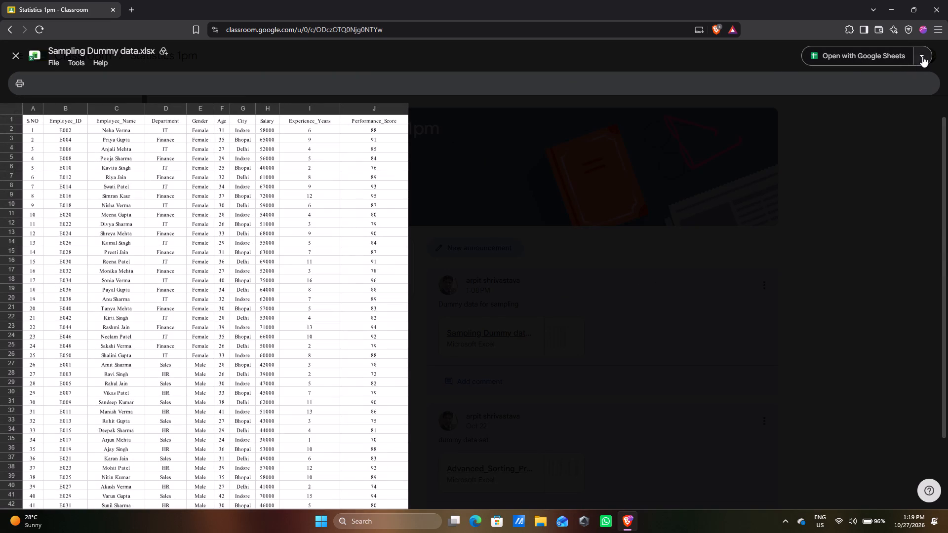
# Open the previewed spreadsheet in a separate tab and download it as Sampling Dummy data to the Downloads folder.
pyautogui.click(922, 56)
pyautogui.click(850, 78)
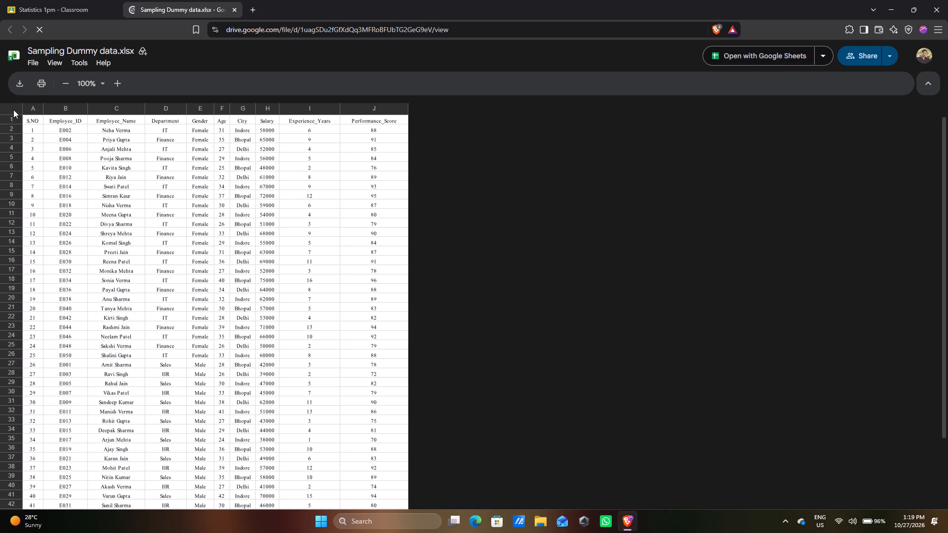
pyautogui.click(21, 79)
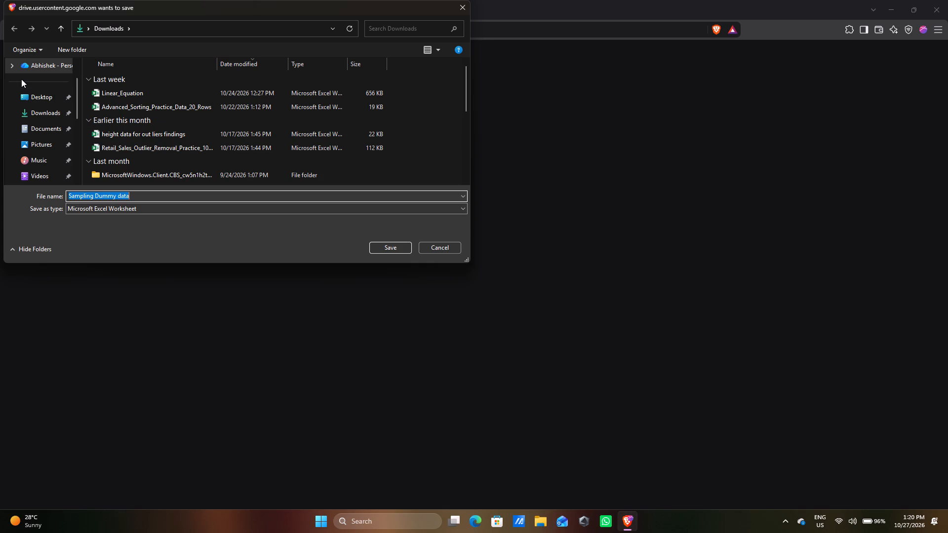
pyautogui.press('Return')
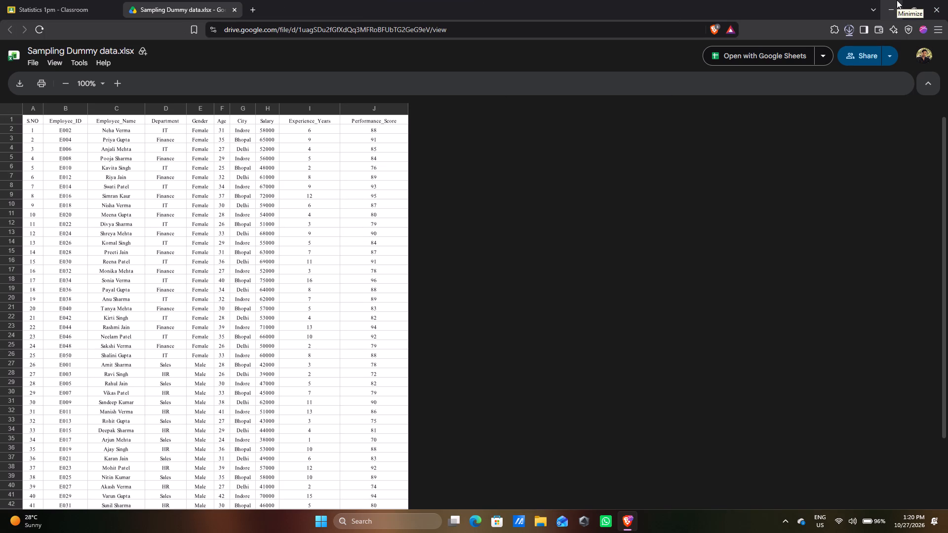
# Open the downloaded Sampling Dummy data.xlsx in Excel and enable editing.
pyautogui.click(853, 34)
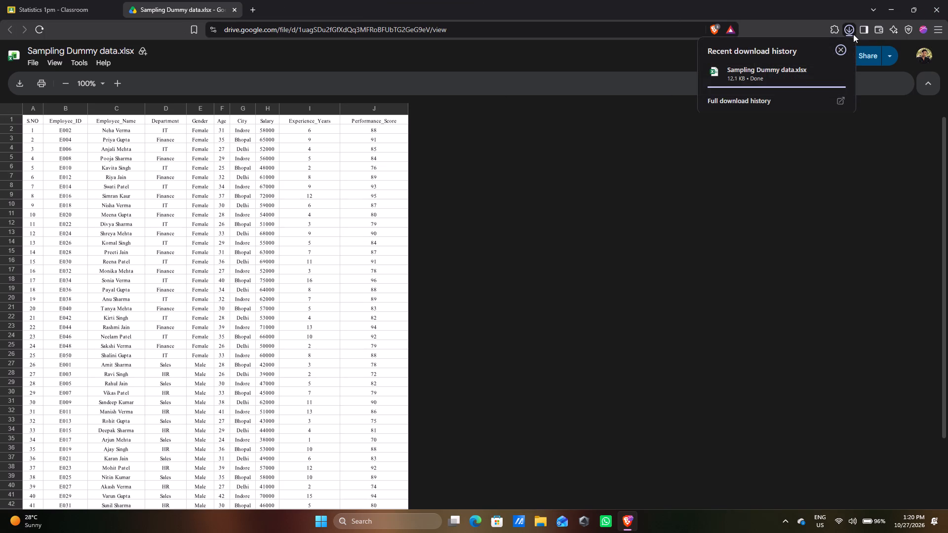
pyautogui.click(752, 70)
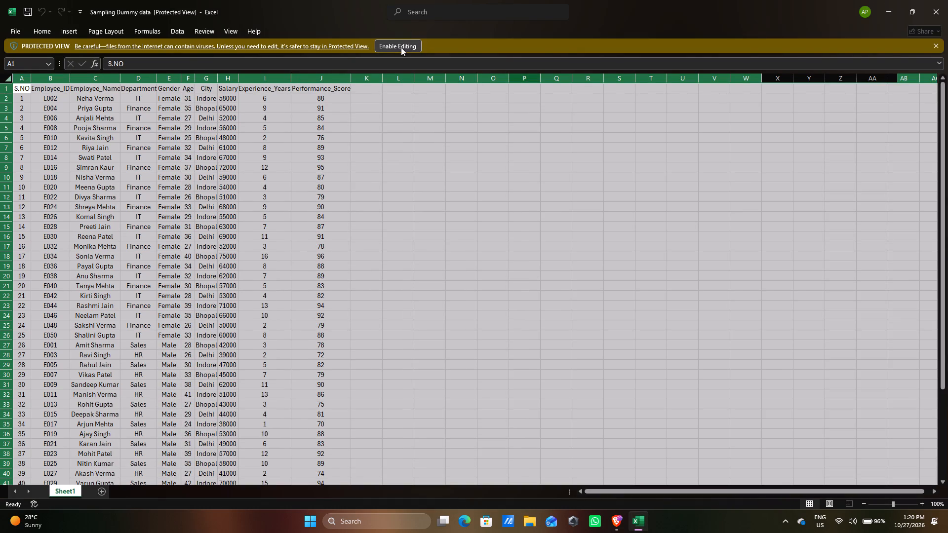
pyautogui.click(401, 47)
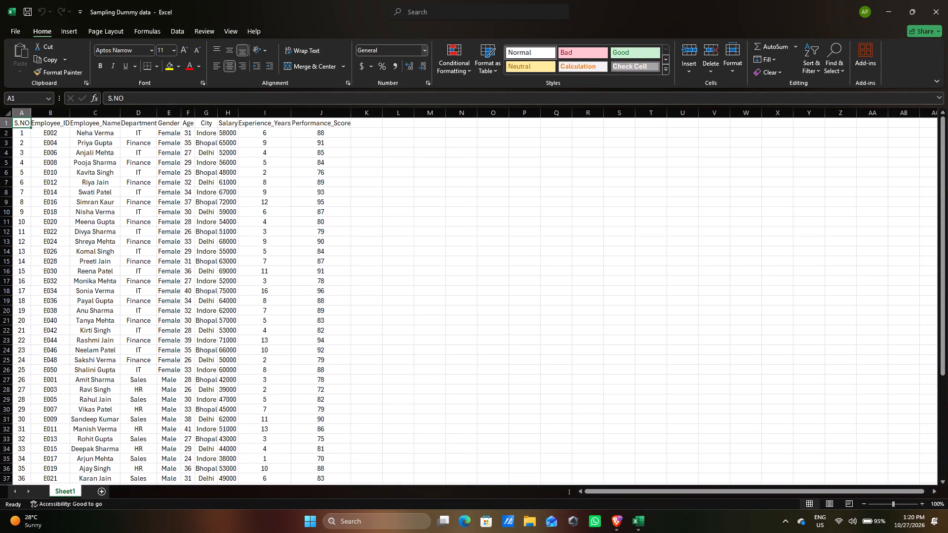
# Turn on filters for the header row of the employee data on Sheet1.
pyautogui.hscroll(3, 337, 230)
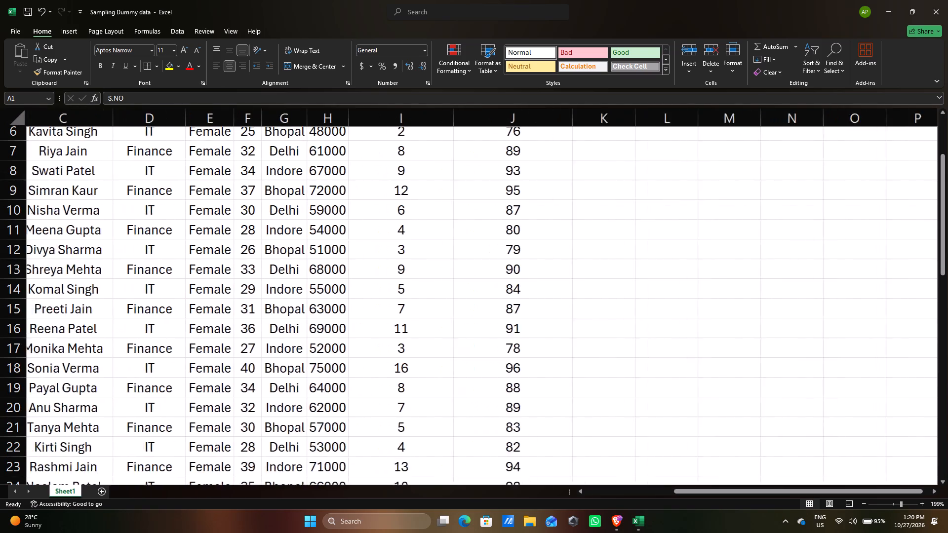
pyautogui.scroll(4, 337, 230)
pyautogui.hscroll(1, 337, 230)
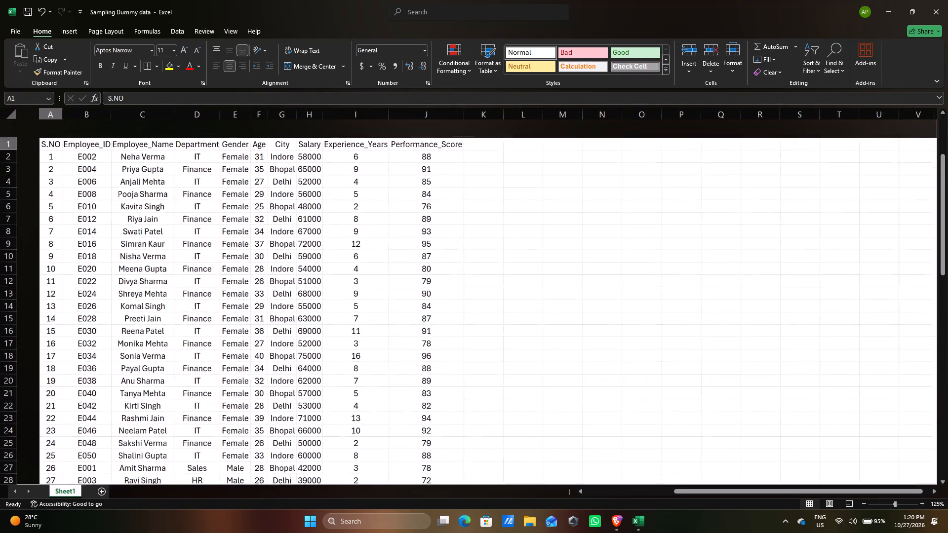
pyautogui.hscroll(2, 337, 230)
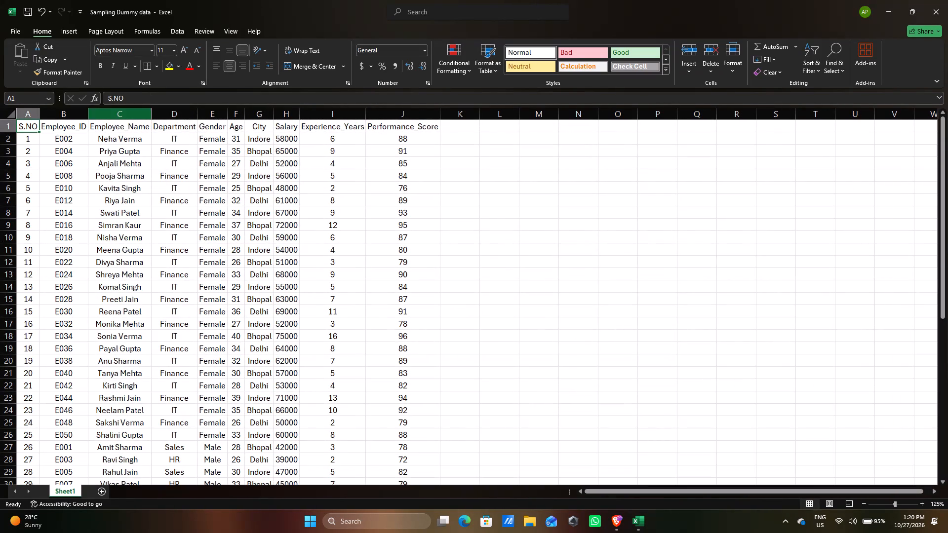
pyautogui.click(33, 128)
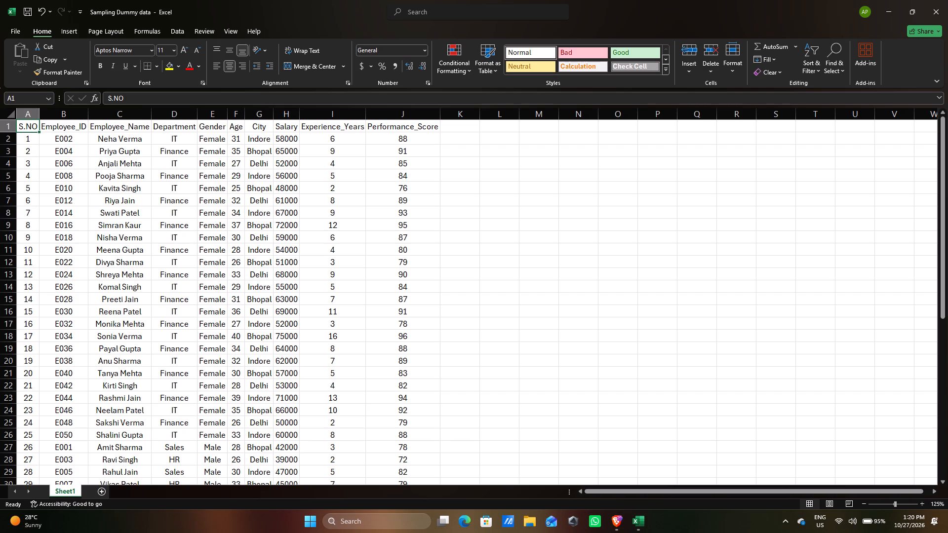
pyautogui.click(78, 187)
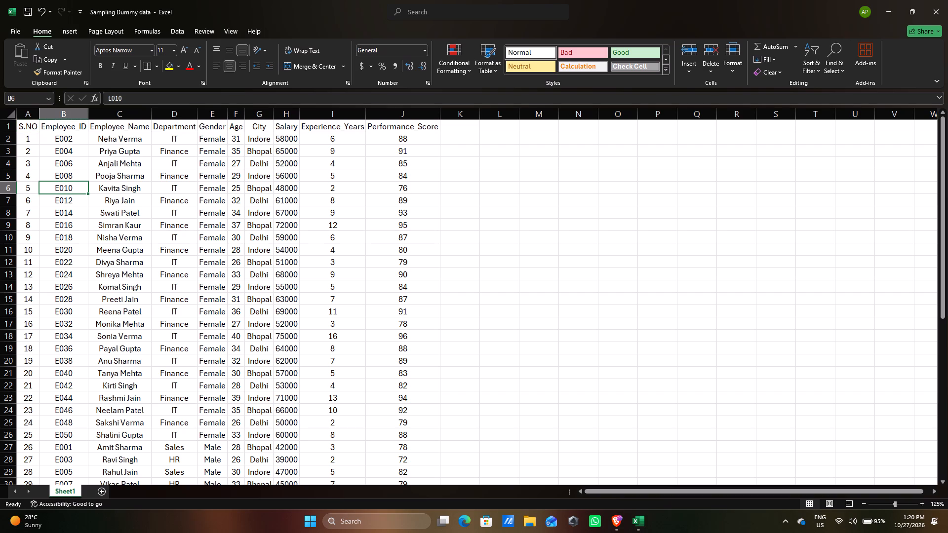
pyautogui.hotkey('alt', 'd')
pyautogui.hotkey('alt', 'f')
pyautogui.hotkey('alt', 'f')
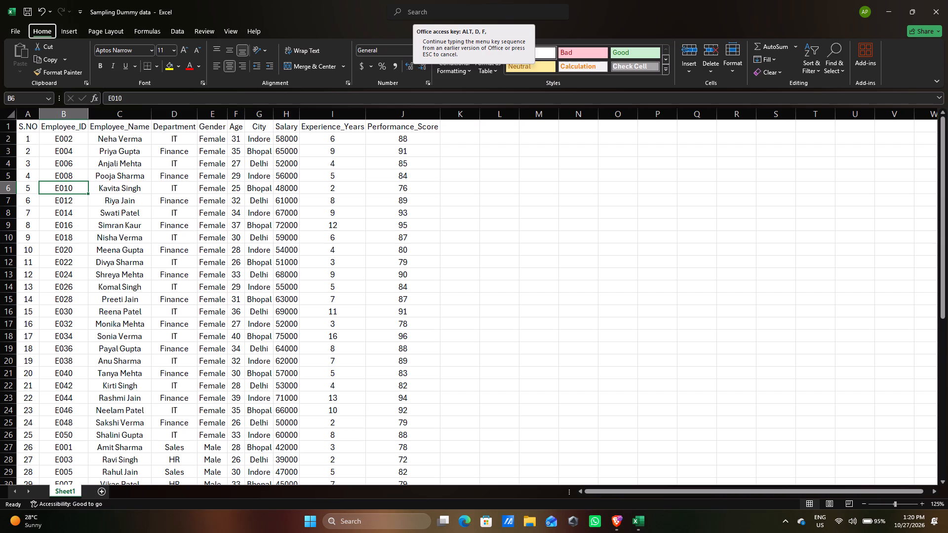
pyautogui.hotkey('alt', 'd')
pyautogui.hotkey('alt', 'd')
pyautogui.hotkey('alt', 'd')
pyautogui.hotkey('alt', 'd')
pyautogui.hotkey('alt', 'd')
pyautogui.hotkey('alt', 'd')
pyautogui.hotkey('alt', 'd')
pyautogui.hotkey('alt', 'd')
pyautogui.hotkey('alt', 'd')
pyautogui.hotkey('alt', 'd')
pyautogui.hotkey('alt', 'd')
pyautogui.hotkey('alt', 'd')
pyautogui.hotkey('alt', 'f')
pyautogui.hotkey('alt', 'f')
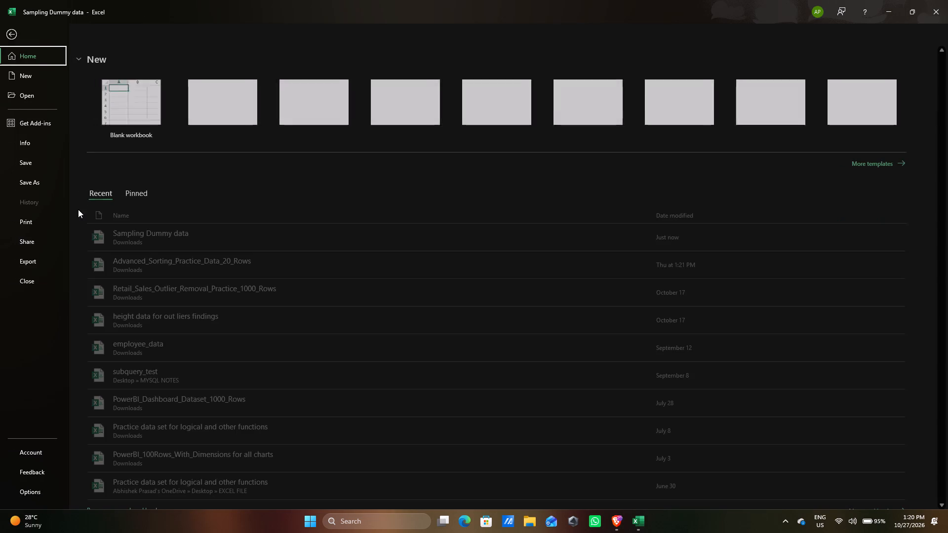
pyautogui.click(148, 235)
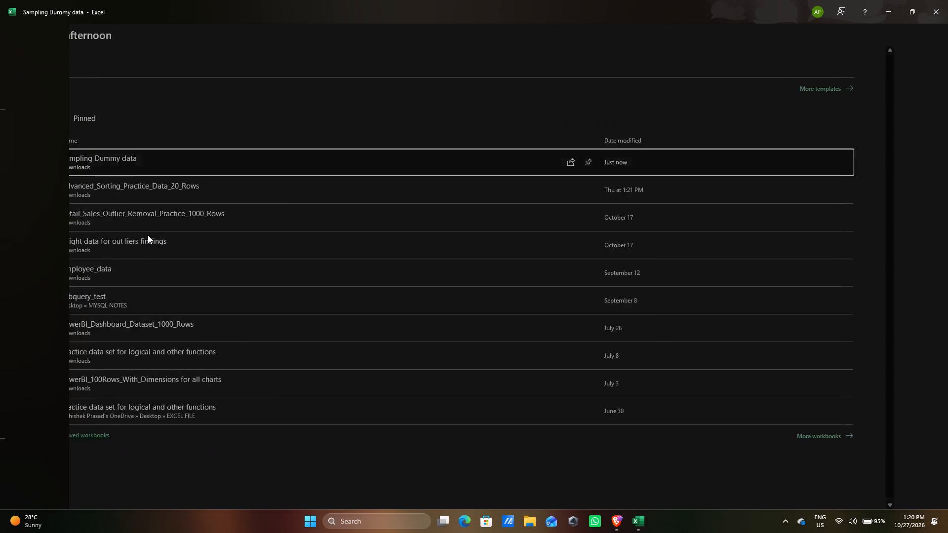
pyautogui.click(122, 176)
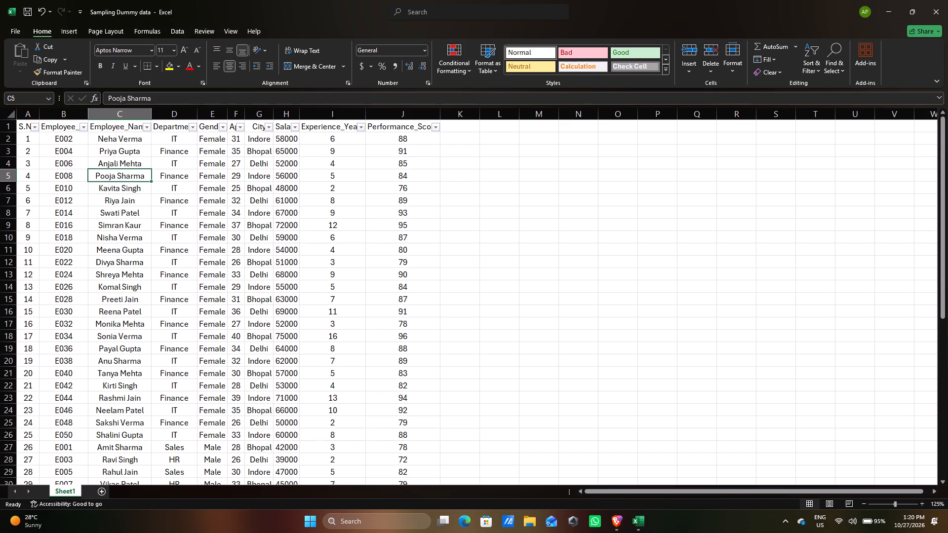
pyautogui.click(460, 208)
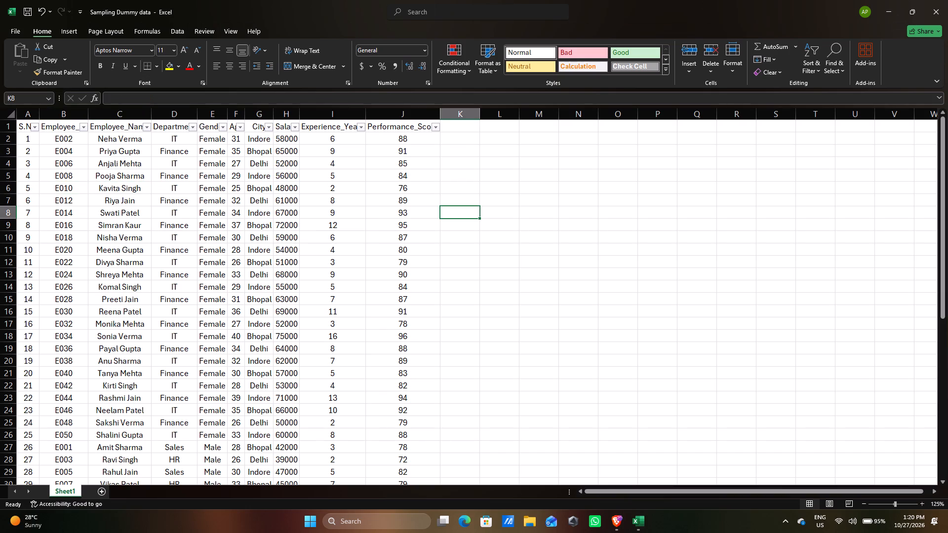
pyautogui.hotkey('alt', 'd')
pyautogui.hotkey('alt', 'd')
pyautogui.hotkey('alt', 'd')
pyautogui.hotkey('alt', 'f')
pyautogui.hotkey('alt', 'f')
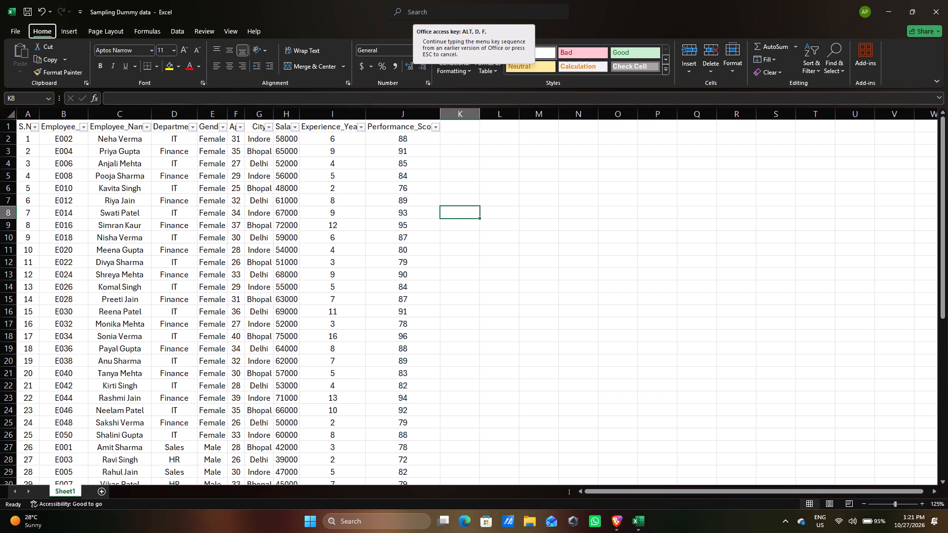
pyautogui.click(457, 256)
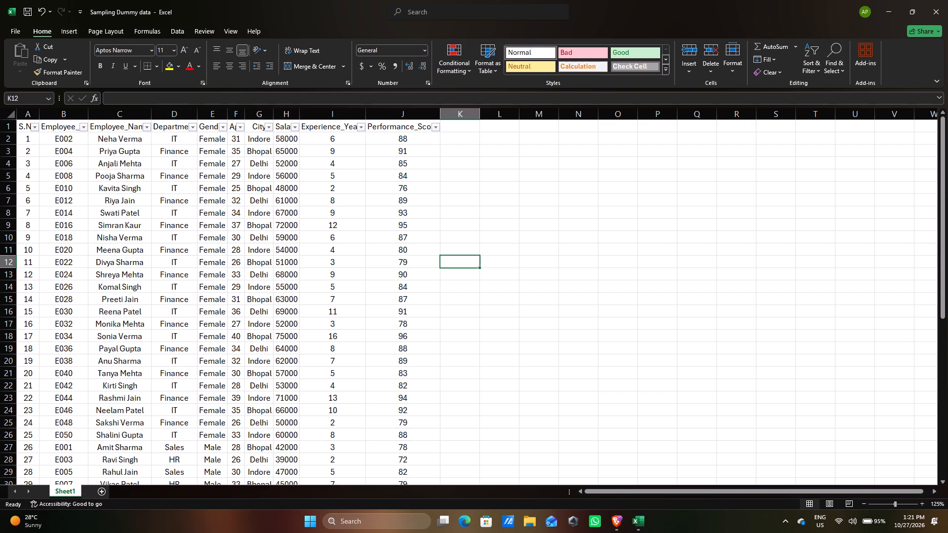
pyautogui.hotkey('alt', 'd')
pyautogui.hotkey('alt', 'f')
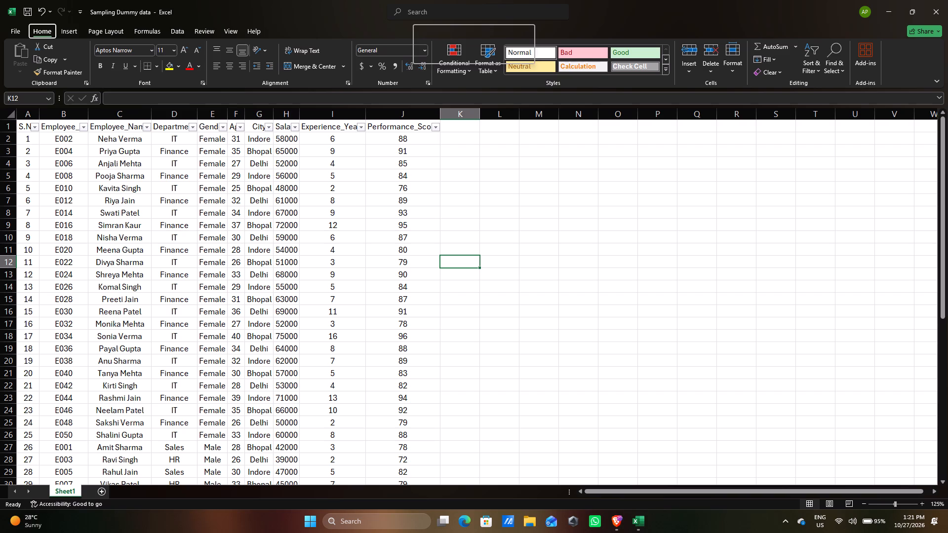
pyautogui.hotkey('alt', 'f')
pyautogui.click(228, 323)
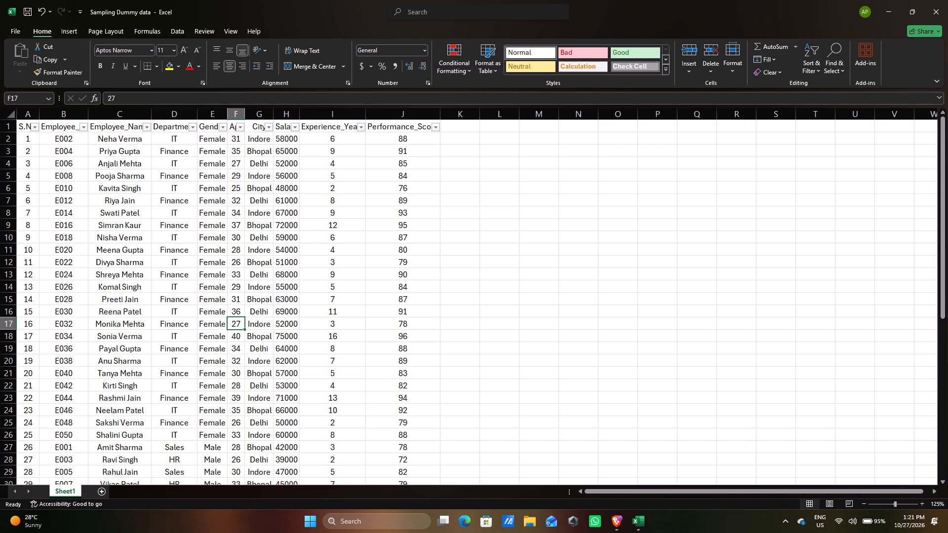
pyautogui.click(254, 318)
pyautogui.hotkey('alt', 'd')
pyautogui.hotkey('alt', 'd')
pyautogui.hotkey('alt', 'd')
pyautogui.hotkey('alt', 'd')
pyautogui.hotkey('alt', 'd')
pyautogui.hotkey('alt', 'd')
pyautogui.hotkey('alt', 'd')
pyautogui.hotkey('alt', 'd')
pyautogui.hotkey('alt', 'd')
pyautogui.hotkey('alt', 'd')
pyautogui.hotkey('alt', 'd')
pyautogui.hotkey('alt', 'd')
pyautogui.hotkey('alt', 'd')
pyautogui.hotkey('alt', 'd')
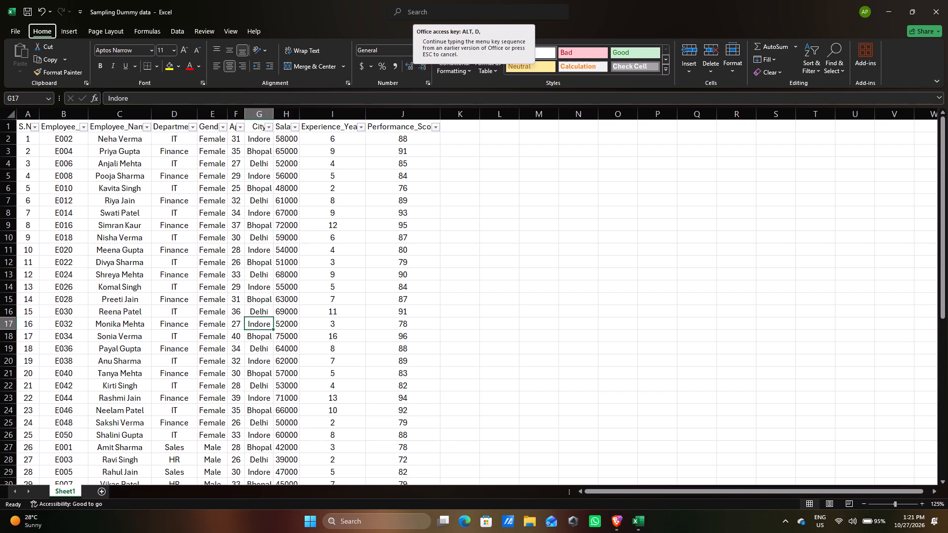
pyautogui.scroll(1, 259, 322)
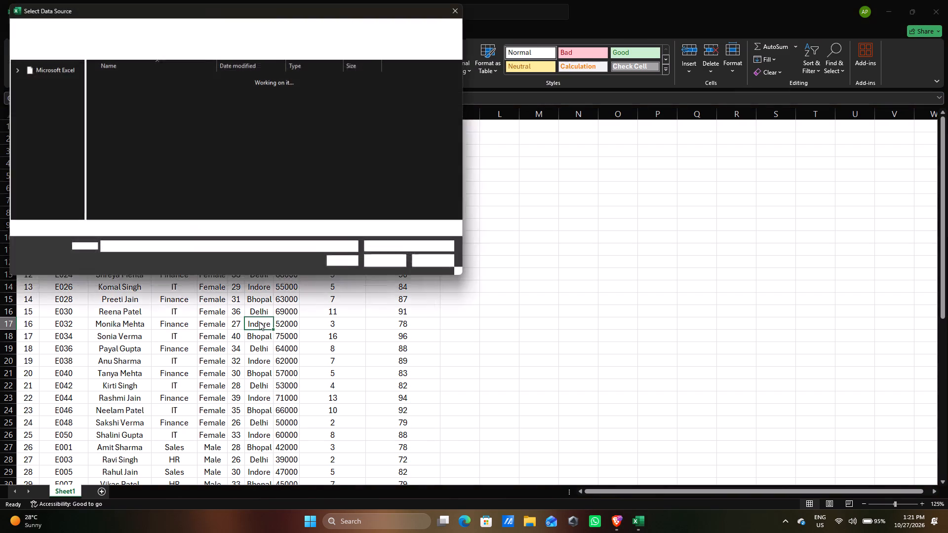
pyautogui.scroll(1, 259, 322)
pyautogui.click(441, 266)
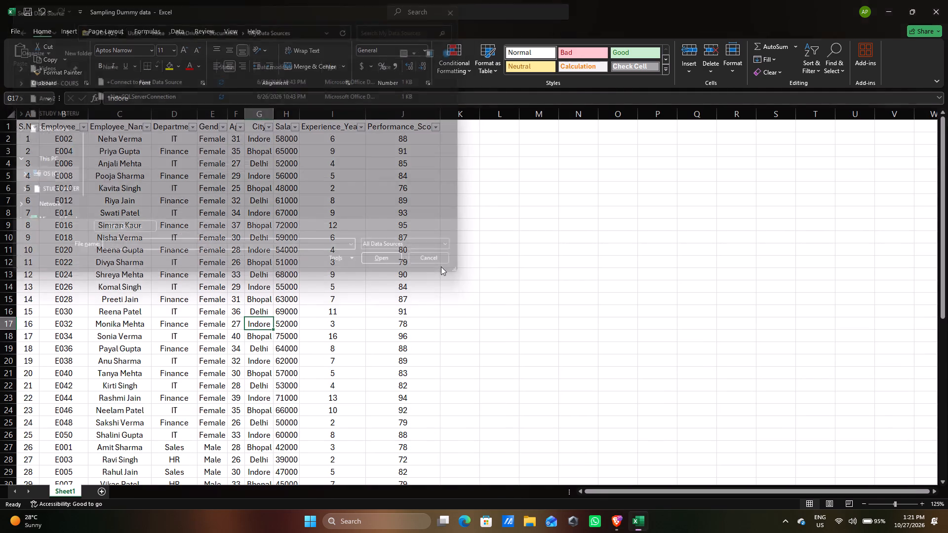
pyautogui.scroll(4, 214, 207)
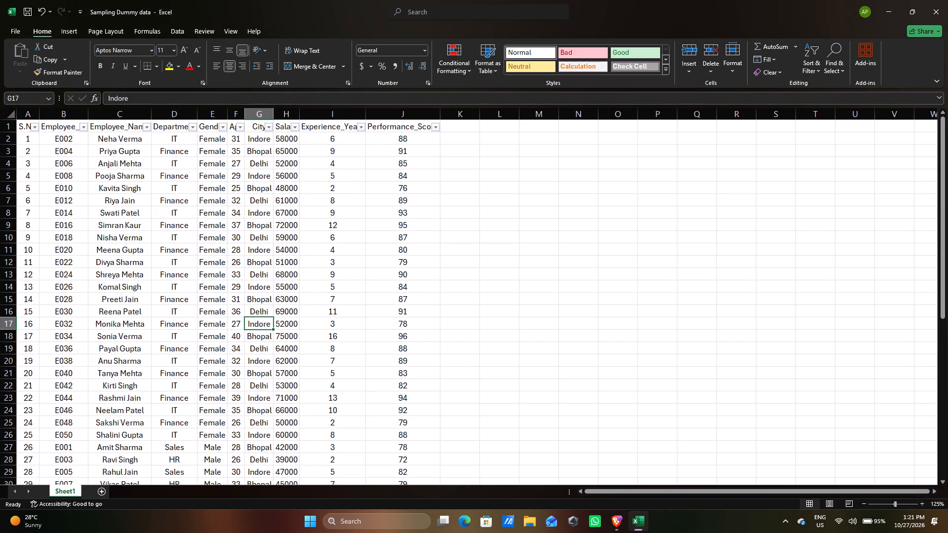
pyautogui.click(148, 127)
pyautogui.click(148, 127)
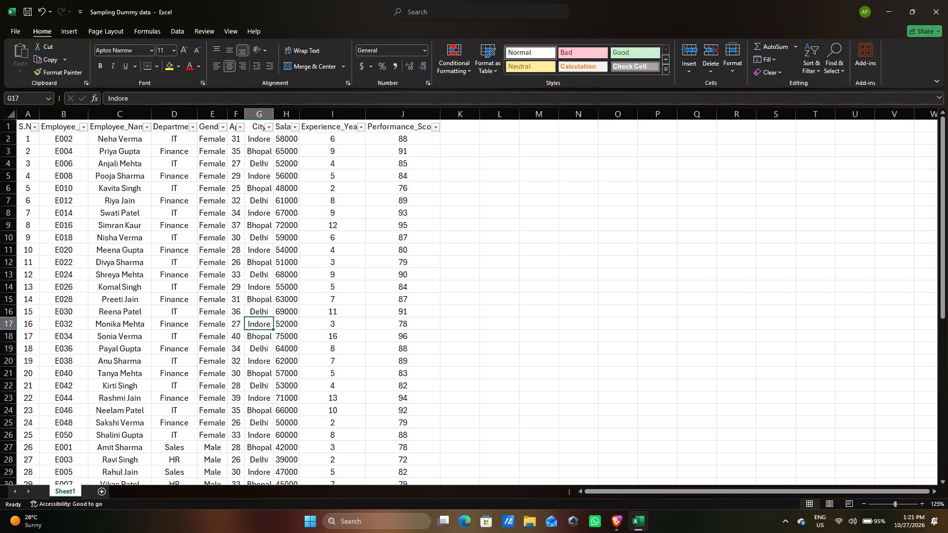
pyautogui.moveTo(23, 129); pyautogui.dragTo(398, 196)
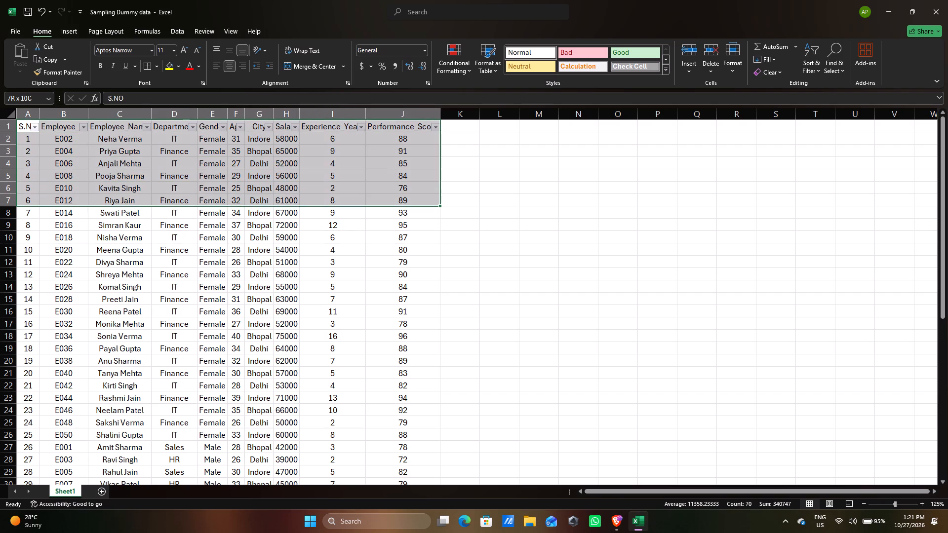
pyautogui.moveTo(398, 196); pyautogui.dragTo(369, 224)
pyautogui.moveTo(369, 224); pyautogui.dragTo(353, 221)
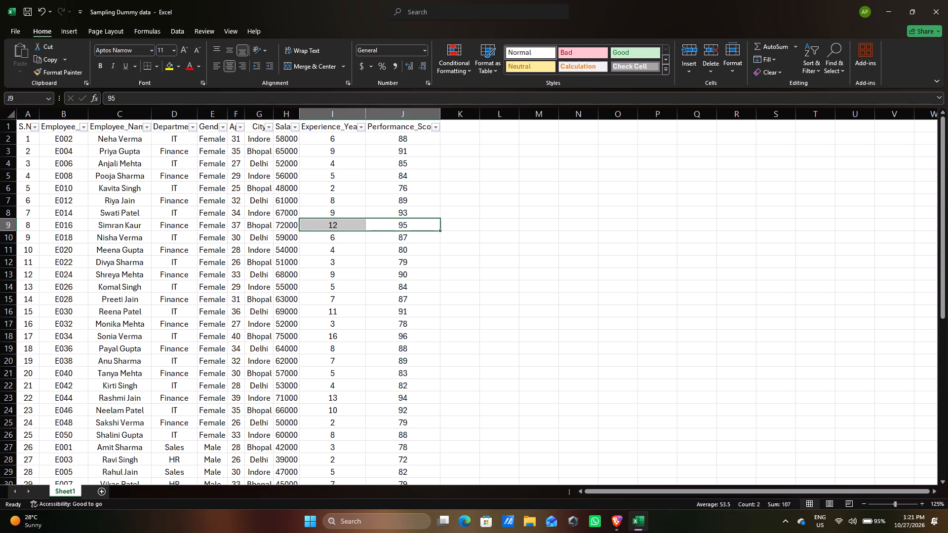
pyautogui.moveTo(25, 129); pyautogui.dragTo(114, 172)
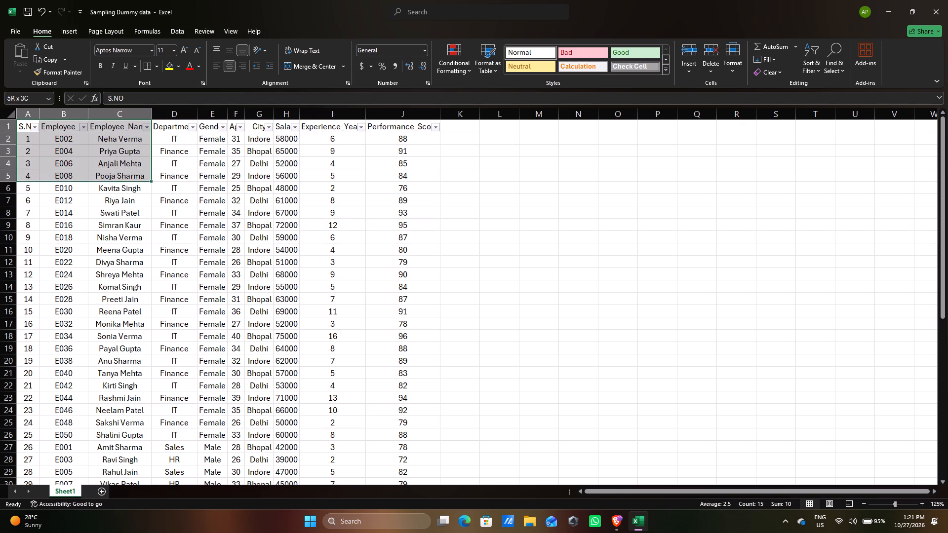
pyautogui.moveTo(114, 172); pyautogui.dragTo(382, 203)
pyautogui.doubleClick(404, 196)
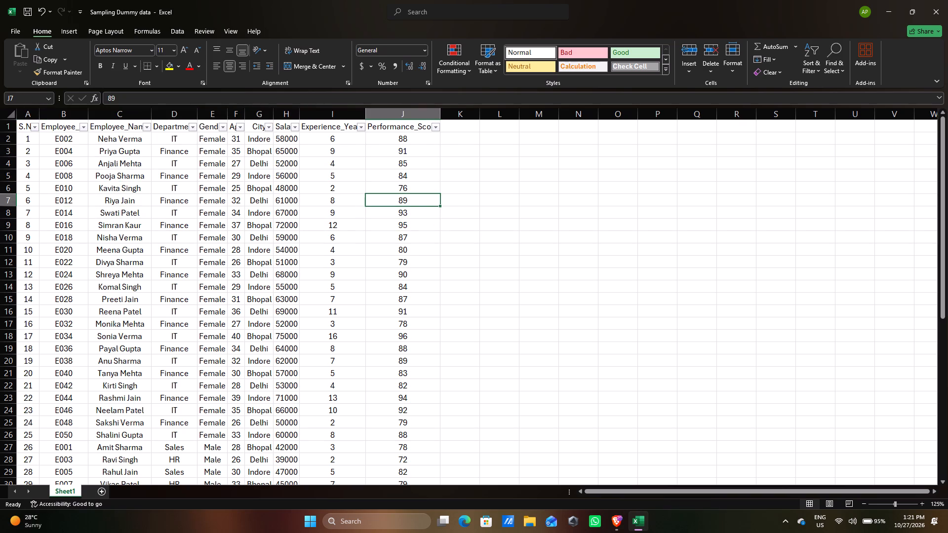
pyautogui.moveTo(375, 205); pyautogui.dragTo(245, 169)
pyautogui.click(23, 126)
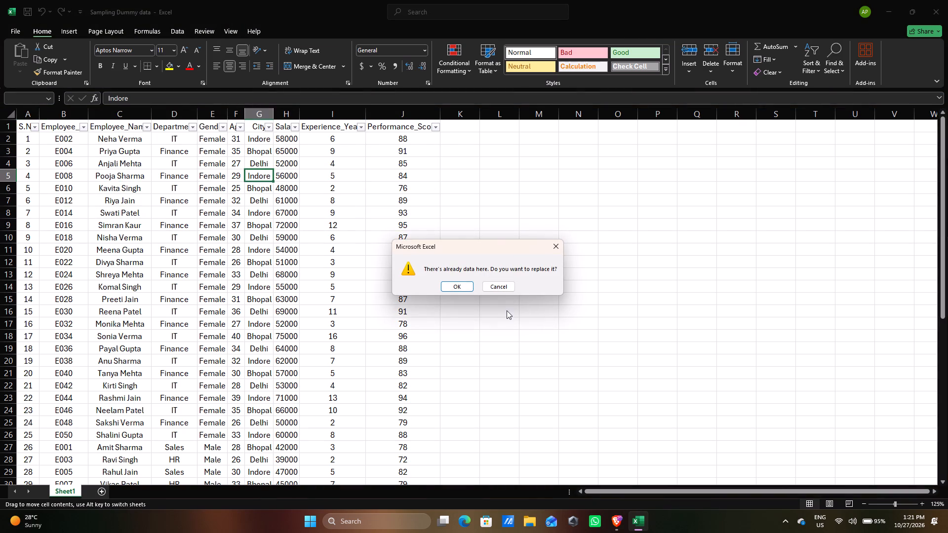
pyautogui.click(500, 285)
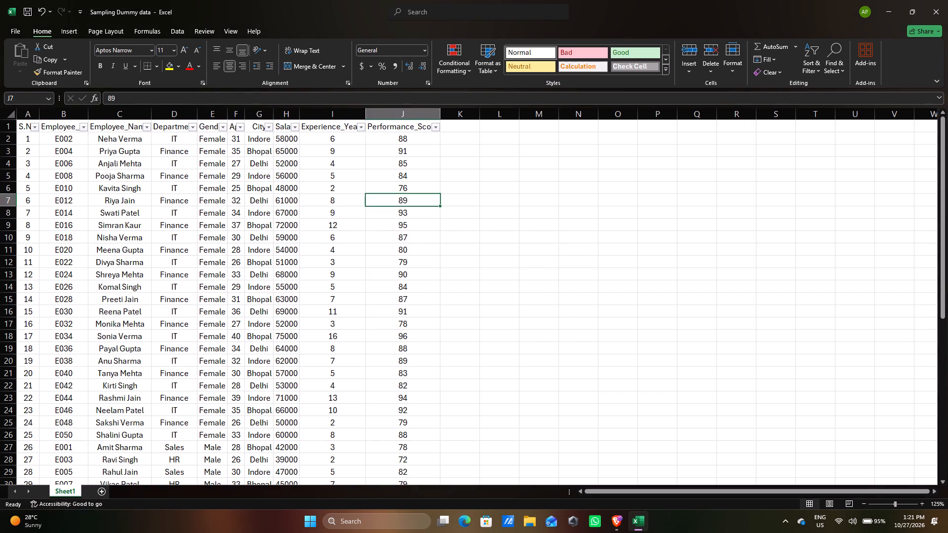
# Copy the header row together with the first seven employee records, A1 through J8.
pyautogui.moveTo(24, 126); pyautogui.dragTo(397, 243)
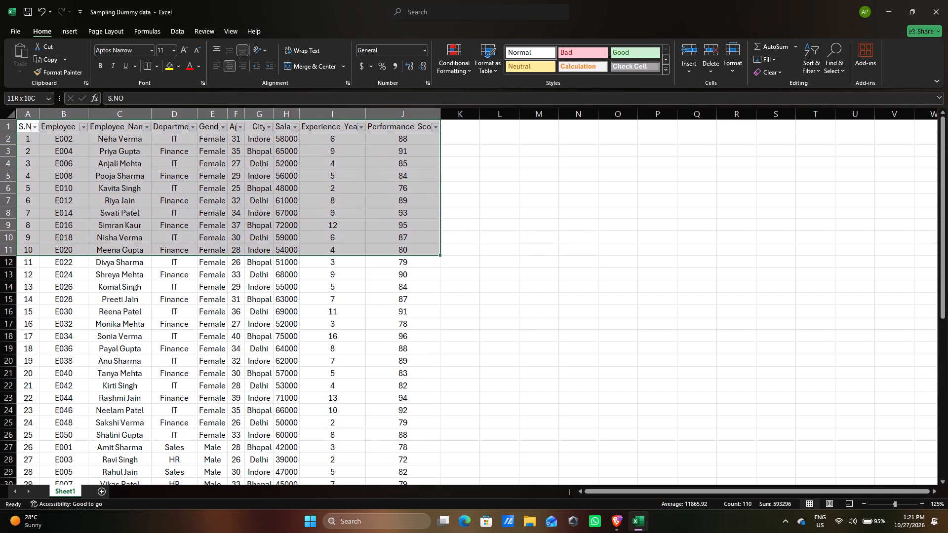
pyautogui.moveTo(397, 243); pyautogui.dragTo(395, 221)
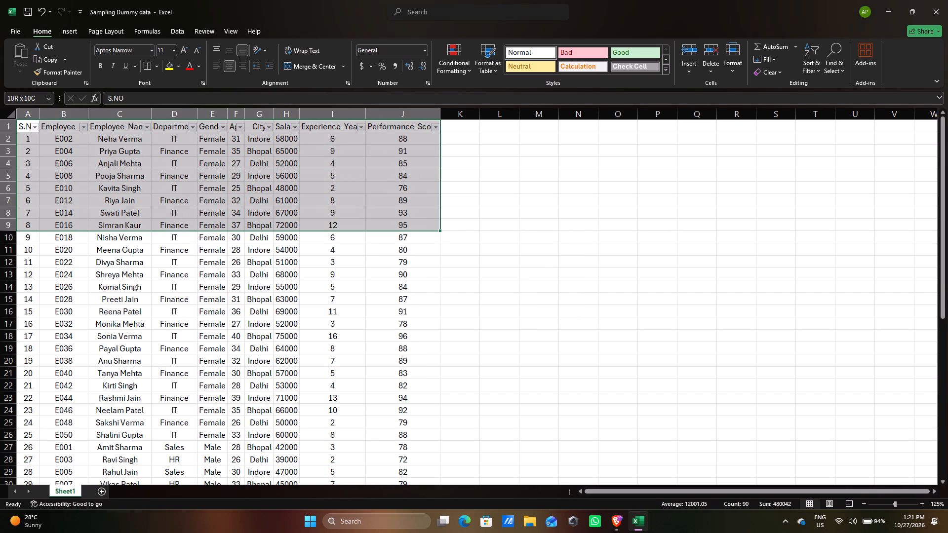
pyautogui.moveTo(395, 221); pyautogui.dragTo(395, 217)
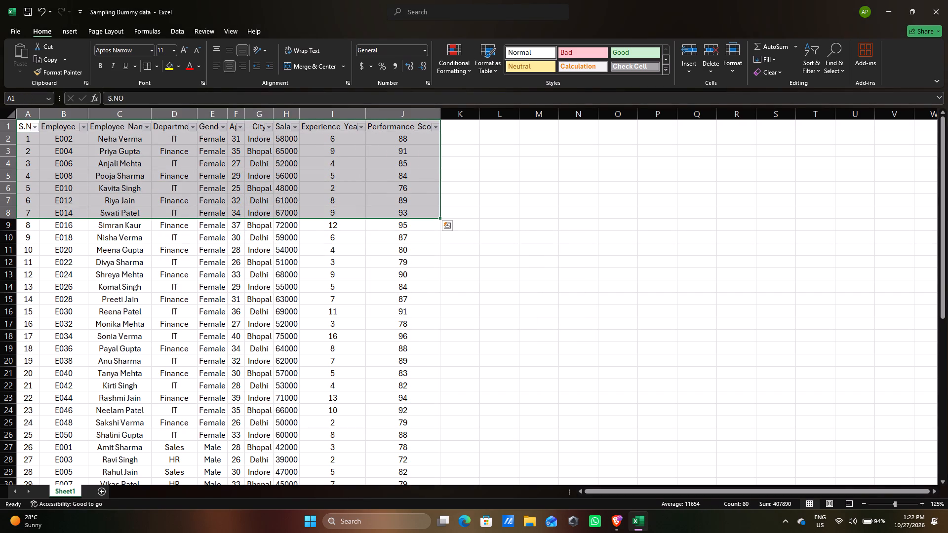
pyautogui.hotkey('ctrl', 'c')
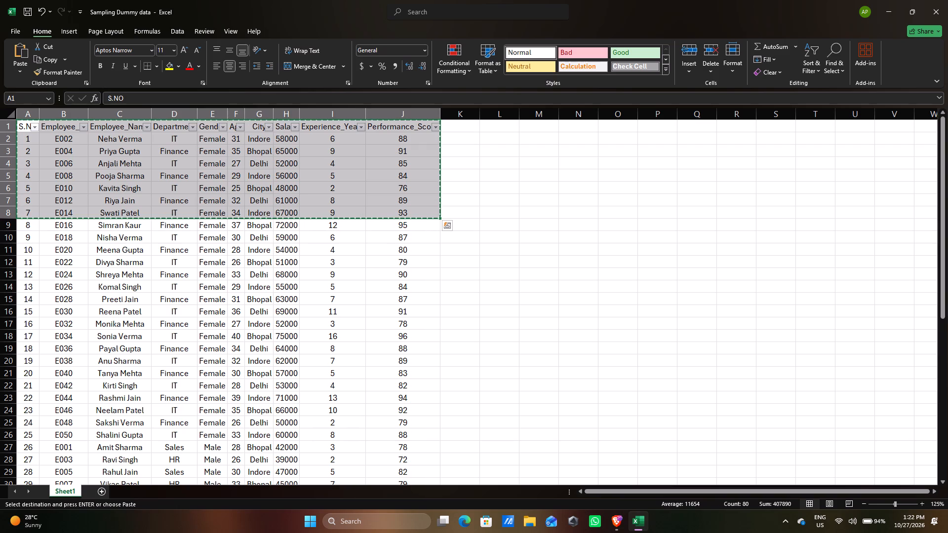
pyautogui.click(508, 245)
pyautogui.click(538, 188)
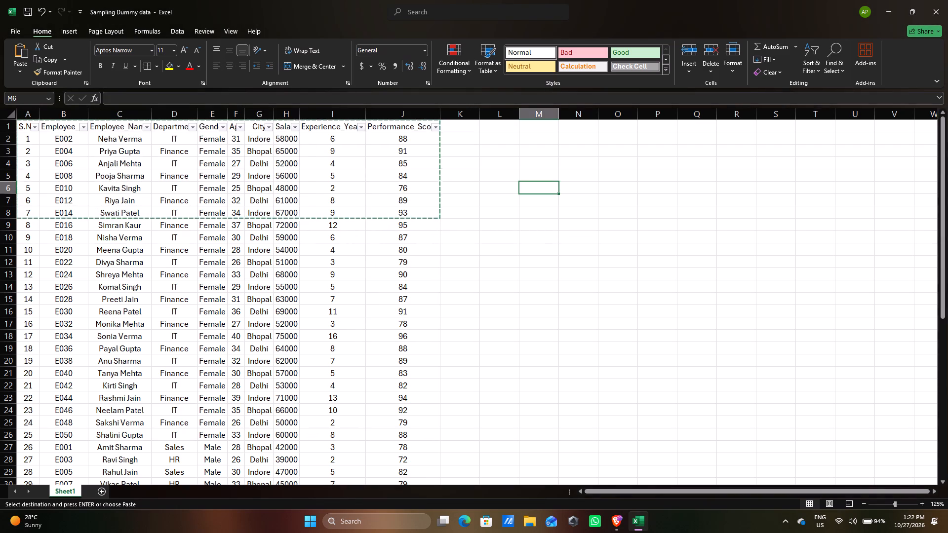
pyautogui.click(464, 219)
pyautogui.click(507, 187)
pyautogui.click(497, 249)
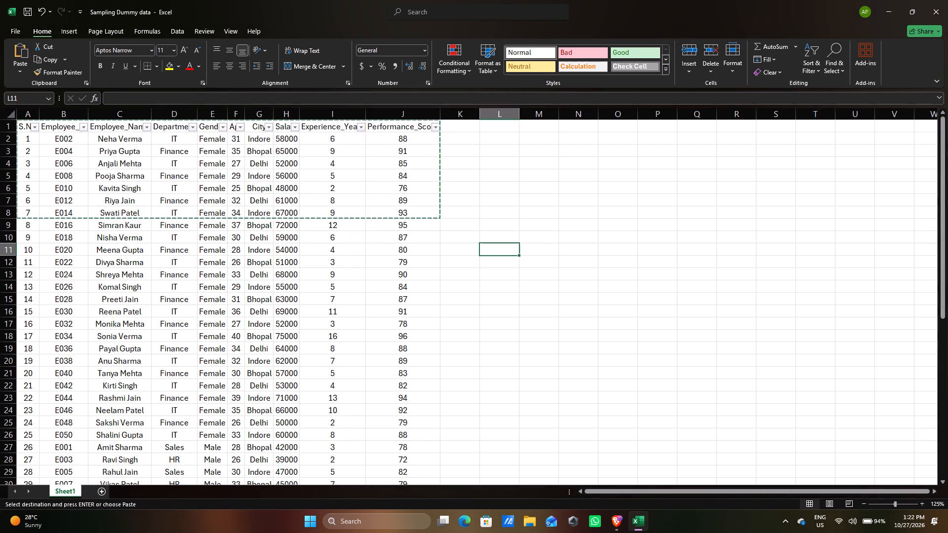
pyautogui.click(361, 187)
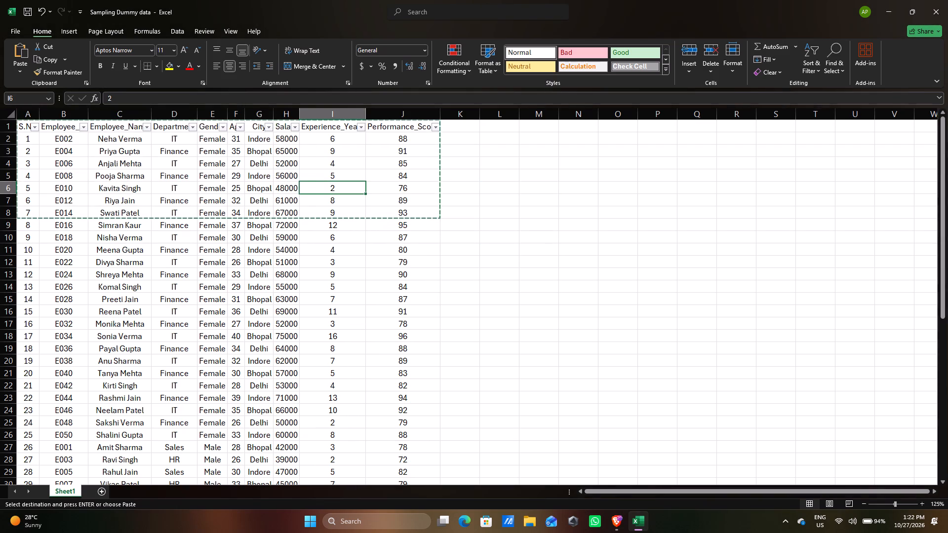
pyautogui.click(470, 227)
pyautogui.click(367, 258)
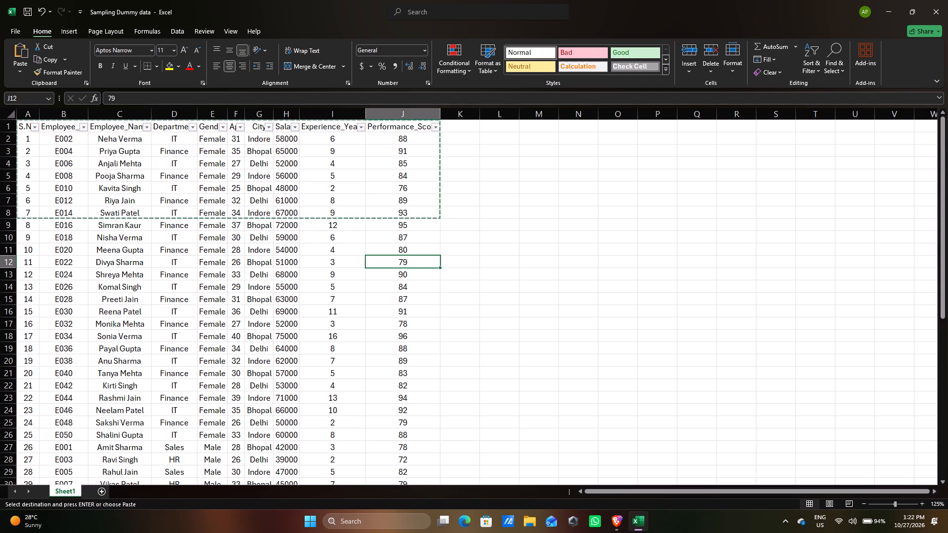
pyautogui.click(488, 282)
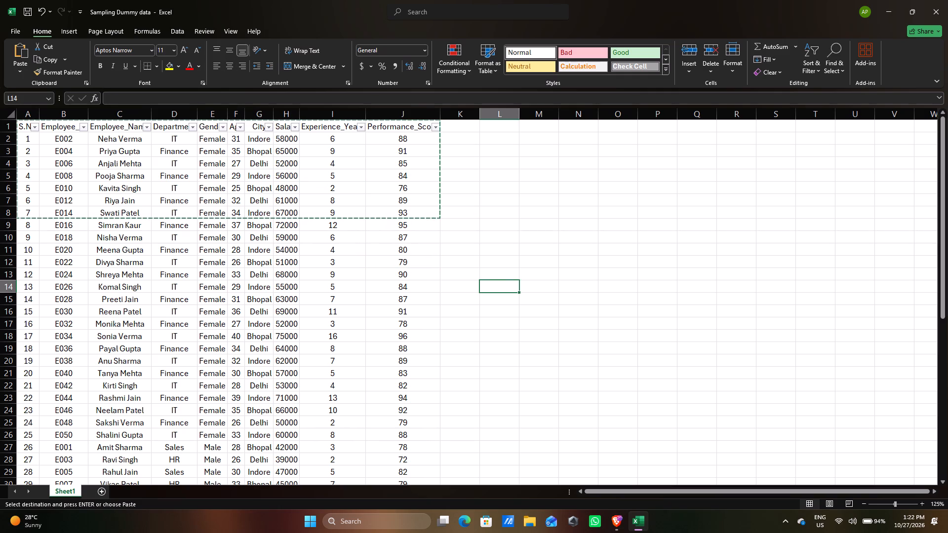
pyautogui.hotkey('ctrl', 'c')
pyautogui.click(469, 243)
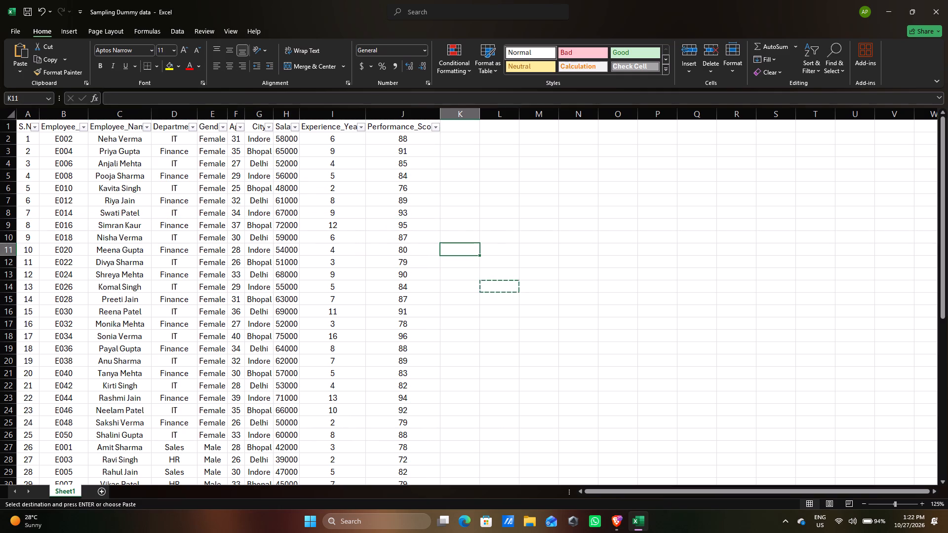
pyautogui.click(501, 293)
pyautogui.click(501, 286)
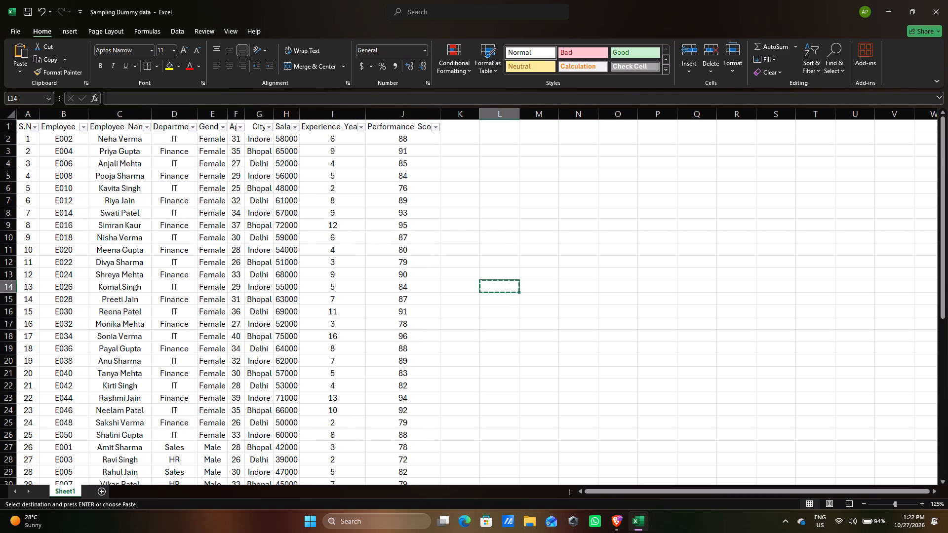
# Undo the filters applied to the header row of the employee data.
pyautogui.hotkey('ctrl', 'z')
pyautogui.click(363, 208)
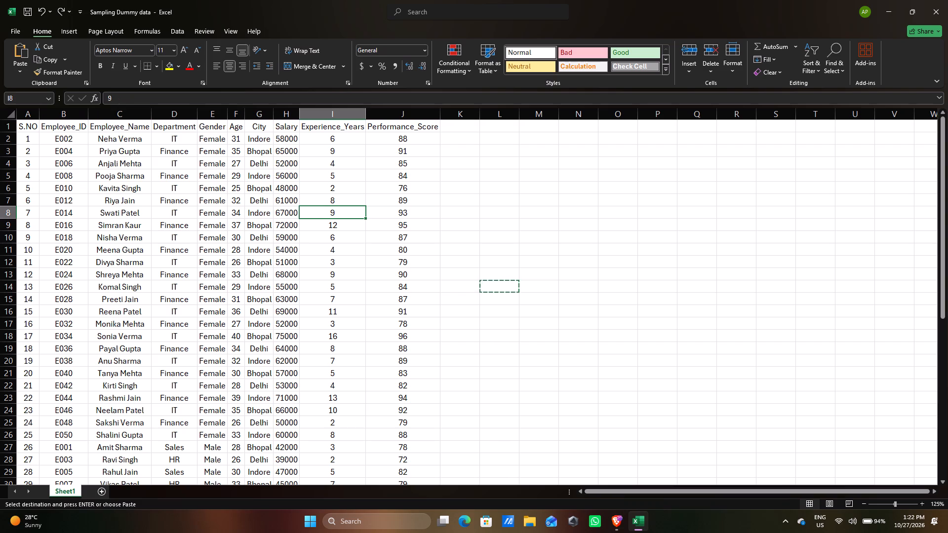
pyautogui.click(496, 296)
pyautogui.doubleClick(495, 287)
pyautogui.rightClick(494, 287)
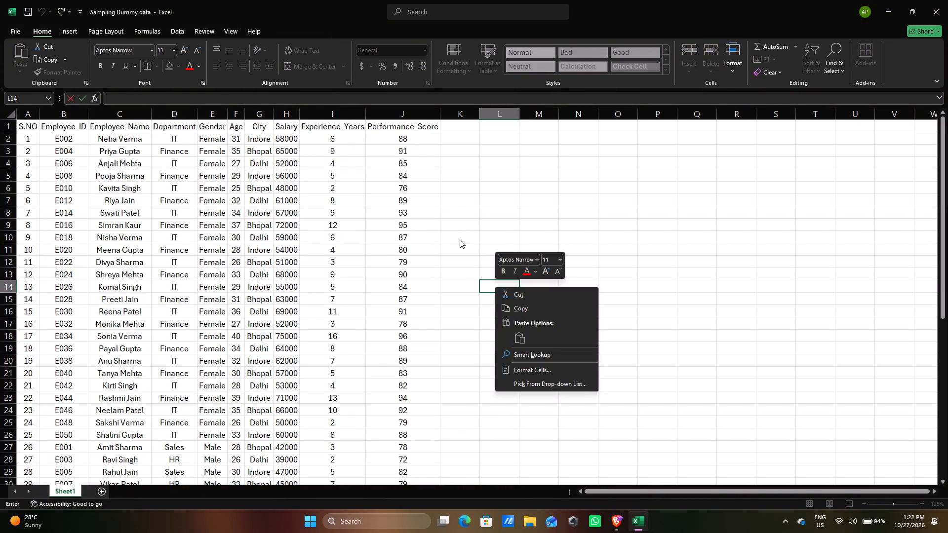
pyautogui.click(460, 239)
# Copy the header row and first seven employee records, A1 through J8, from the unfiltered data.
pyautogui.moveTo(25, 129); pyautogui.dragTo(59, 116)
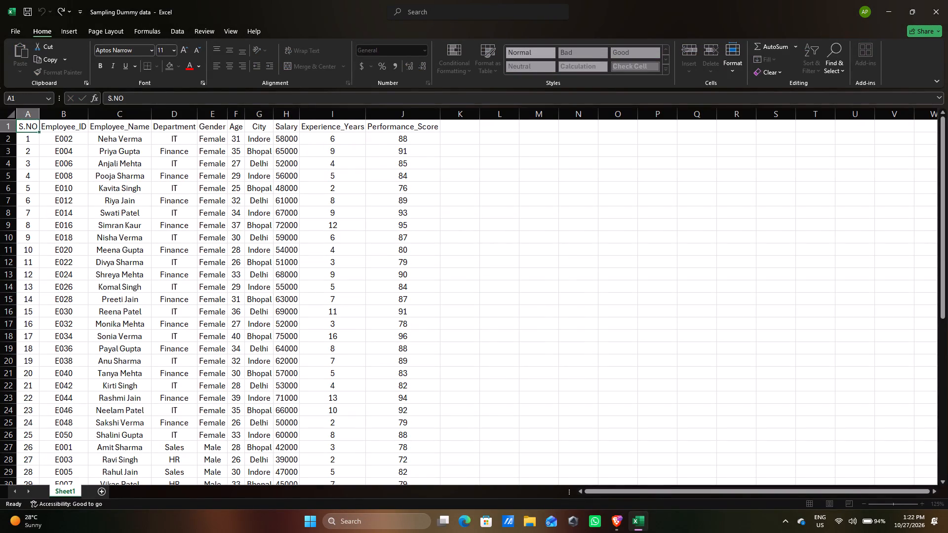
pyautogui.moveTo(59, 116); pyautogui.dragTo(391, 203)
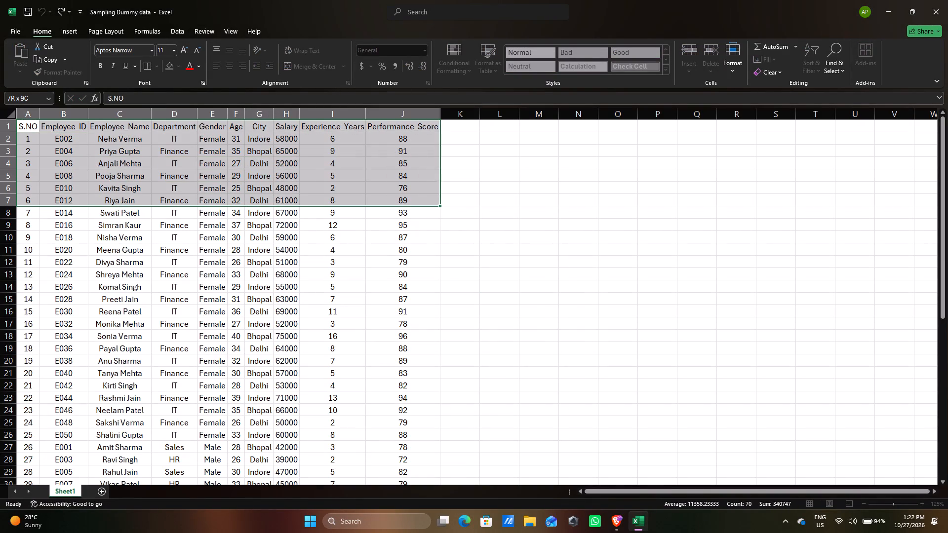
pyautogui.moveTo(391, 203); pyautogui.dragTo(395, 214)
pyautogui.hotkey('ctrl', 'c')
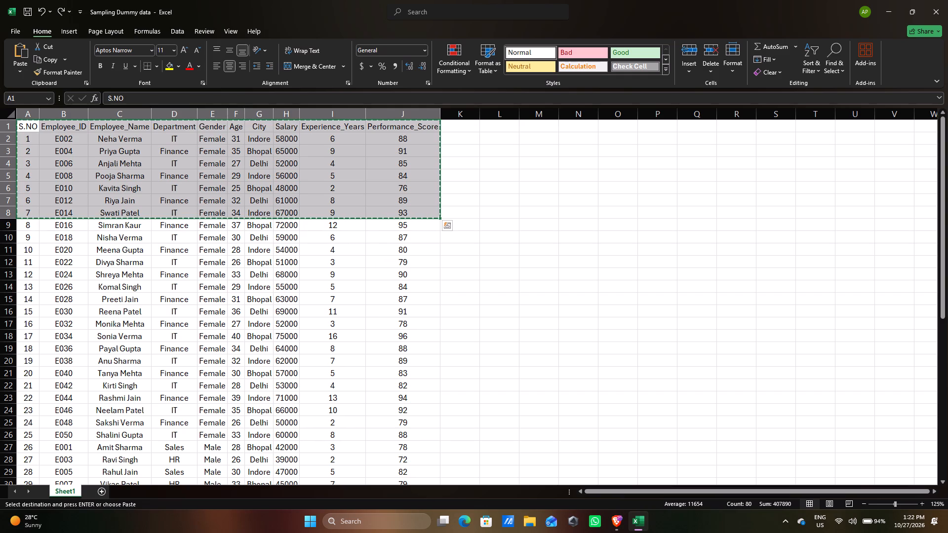
# Enter the heading Kth SAMPLIN in K1, the empty header cell beside Performance_Score.
pyautogui.click(459, 116)
pyautogui.click(461, 130)
pyautogui.tripleClick(461, 129)
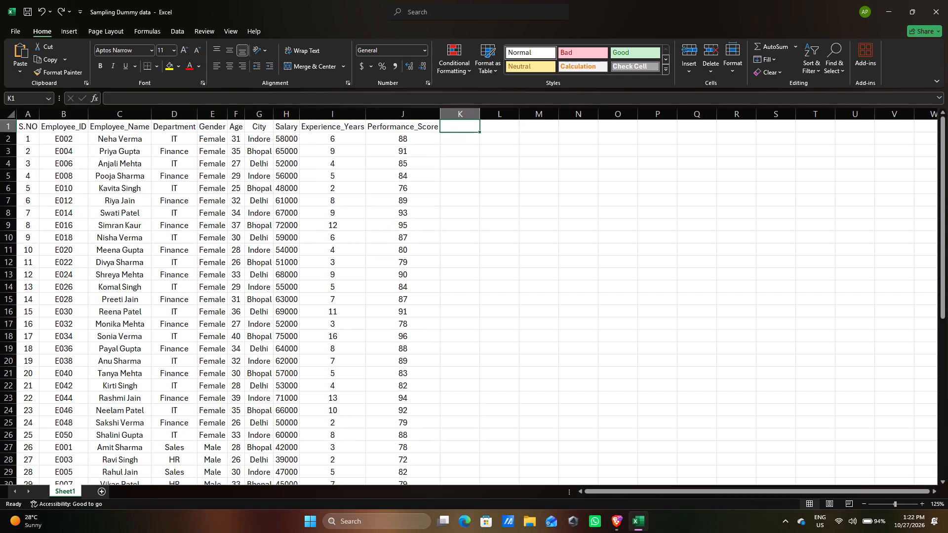
pyautogui.hotkey('shift', 'k')
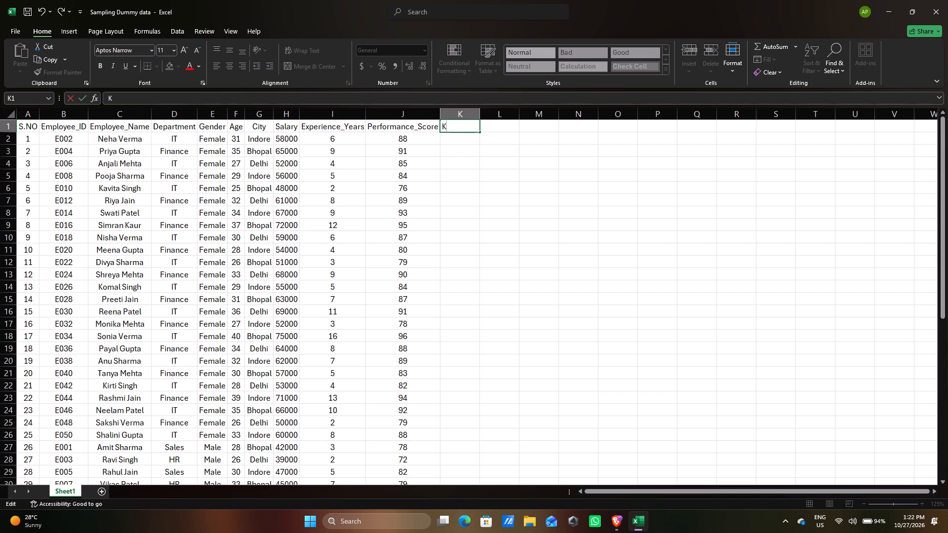
pyautogui.write('th')
pyautogui.press('space')
pyautogui.write('s-=-')
pyautogui.press('BackSpace')
pyautogui.press('BackSpace')
pyautogui.press('BackSpace')
pyautogui.press('BackSpace')
pyautogui.write('SAMPPLING')
pyautogui.press('BackSpace')
pyautogui.press('BackSpace')
pyautogui.press('BackSpace')
pyautogui.press('BackSpace')
pyautogui.press('BackSpace')
pyautogui.press('BackSpace')
pyautogui.write('PLIN')
pyautogui.click(557, 155)
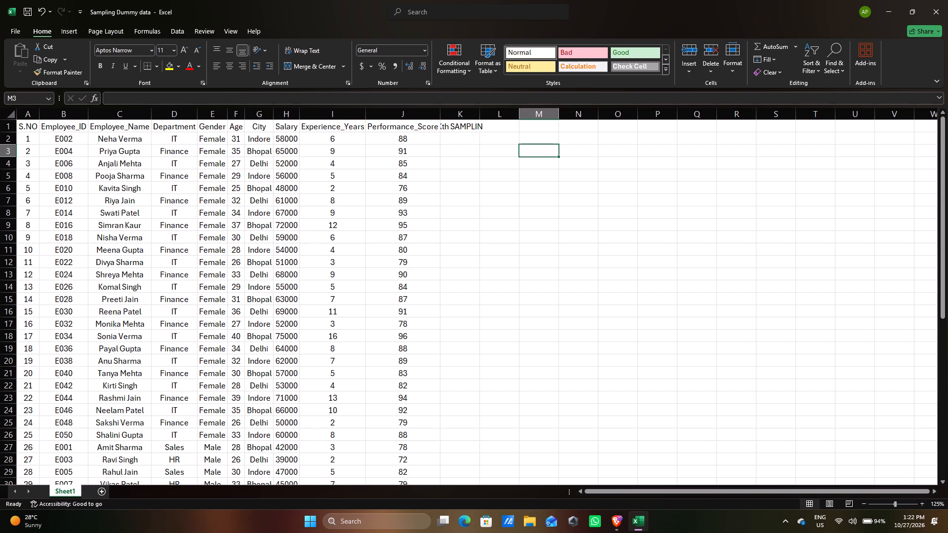
# Widen column K to about 17.86 so the heading fits.
pyautogui.moveTo(481, 111); pyautogui.dragTo(522, 110)
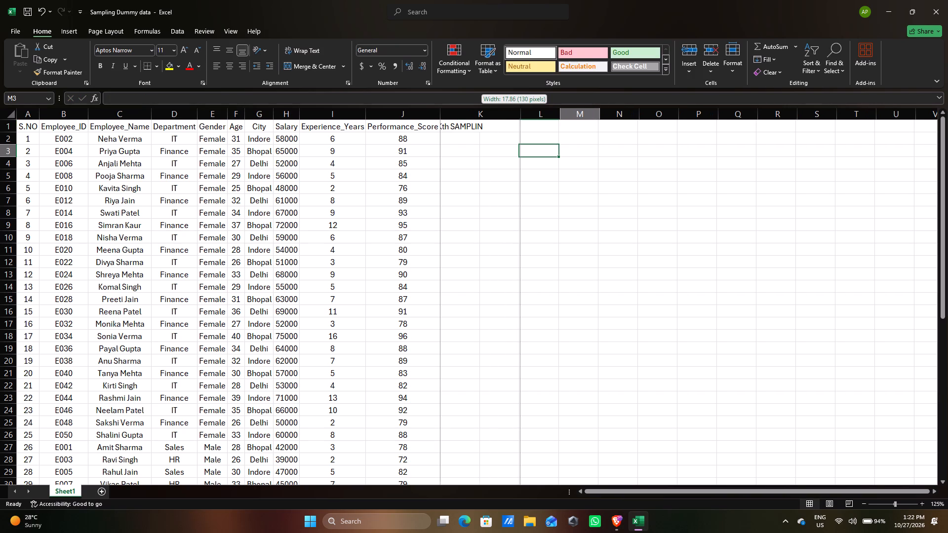
# Complete the heading in K1 so it reads Kth SAMPLING.
pyautogui.click(484, 125)
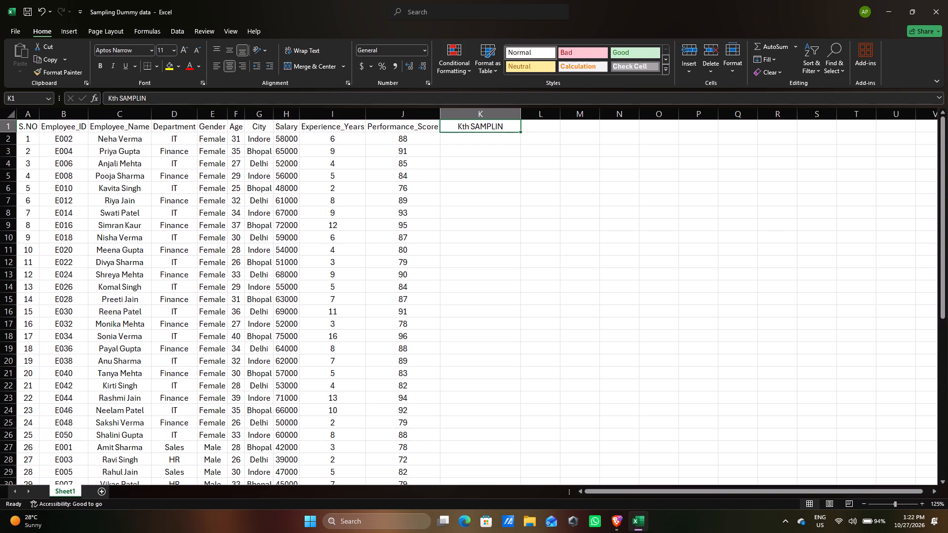
pyautogui.doubleClick(510, 127)
pyautogui.press('g')
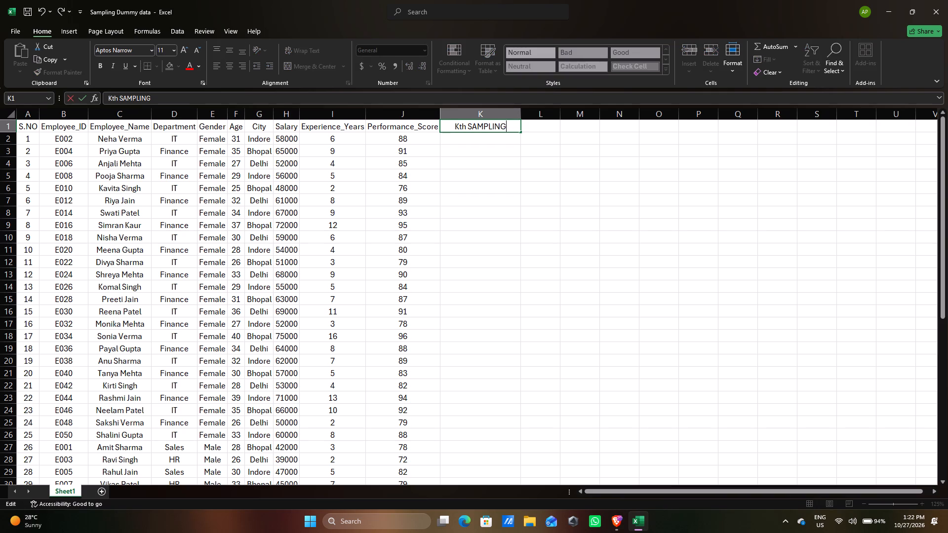
# Finish the Kth SAMPLING heading entry and select K2, the empty cell below it.
pyautogui.click(475, 143)
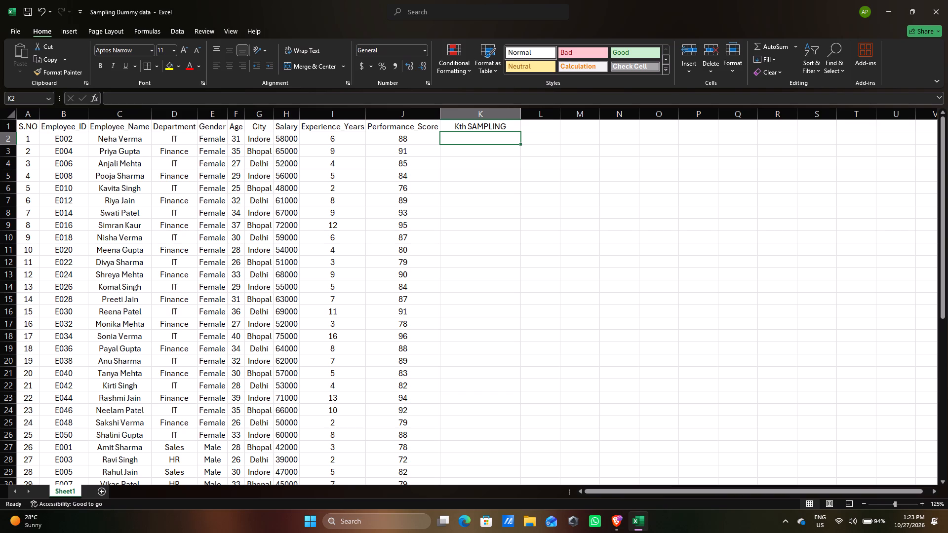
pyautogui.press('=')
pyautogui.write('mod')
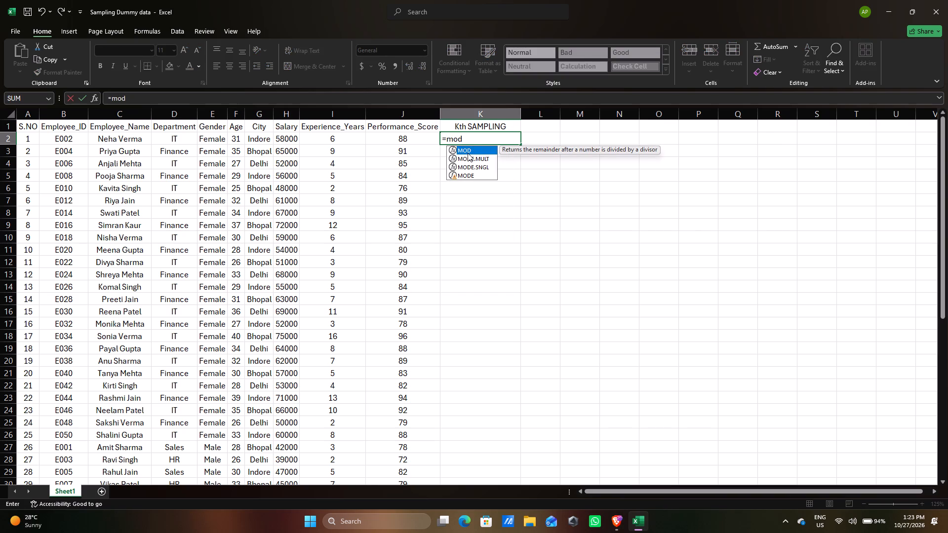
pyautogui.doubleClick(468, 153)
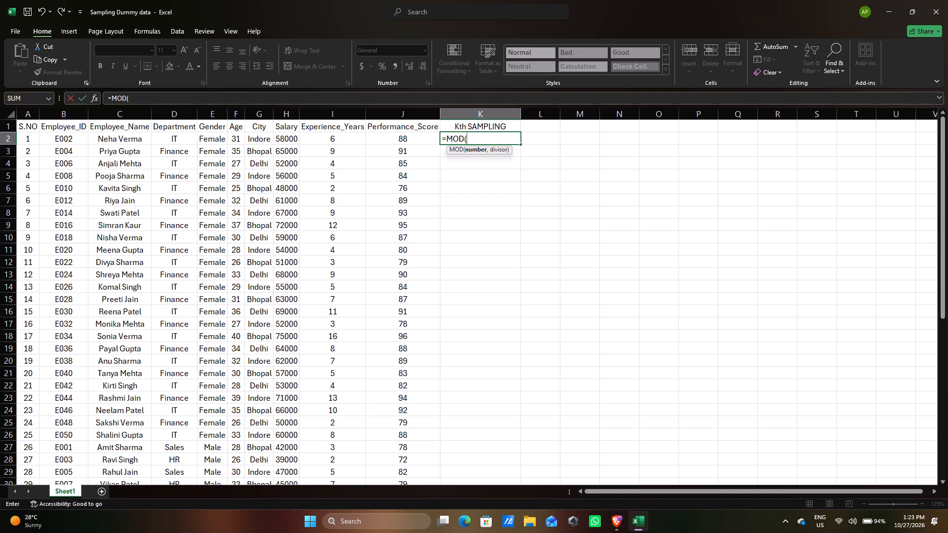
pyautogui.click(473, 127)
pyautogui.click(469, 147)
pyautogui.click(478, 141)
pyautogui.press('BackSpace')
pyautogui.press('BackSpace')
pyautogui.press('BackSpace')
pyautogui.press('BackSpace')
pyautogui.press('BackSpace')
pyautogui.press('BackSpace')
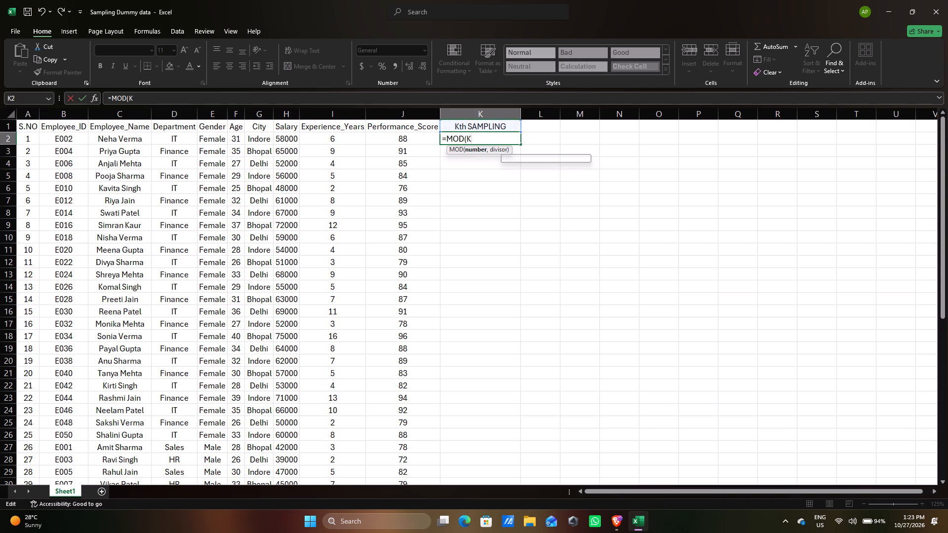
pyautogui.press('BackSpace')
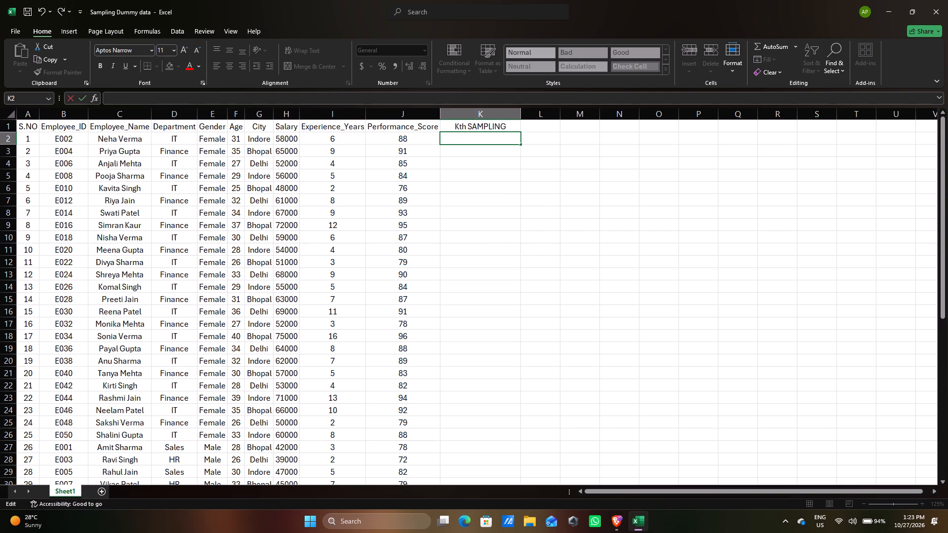
# Begin an IF formula in K2 with a nested MOD function as its logical test, =IF(MOD(.
pyautogui.write('=if')
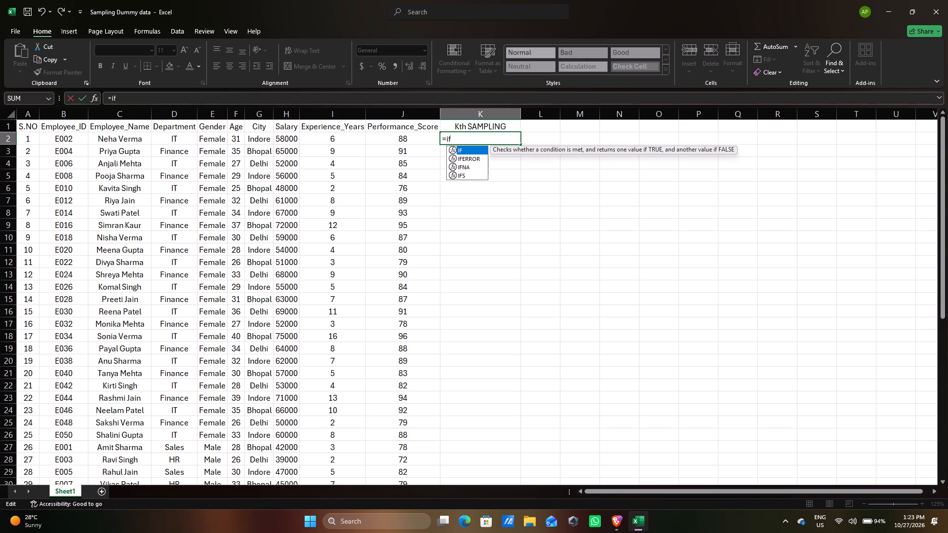
pyautogui.doubleClick(477, 149)
pyautogui.write('mo')
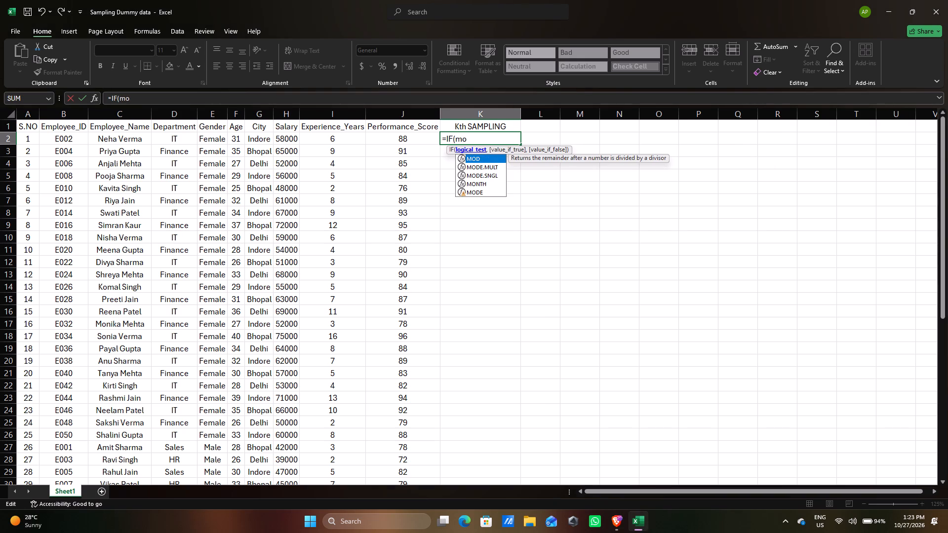
pyautogui.press('d')
pyautogui.doubleClick(480, 157)
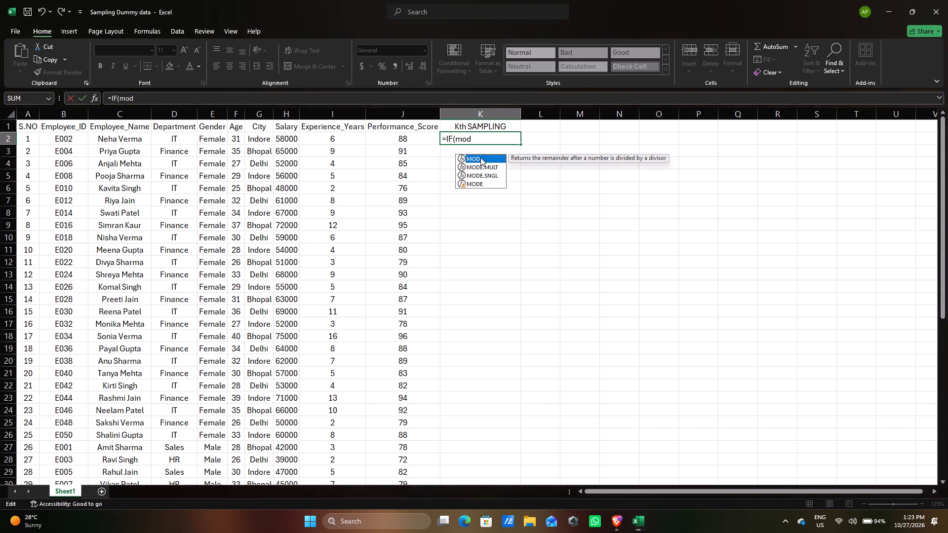
pyautogui.click(482, 153)
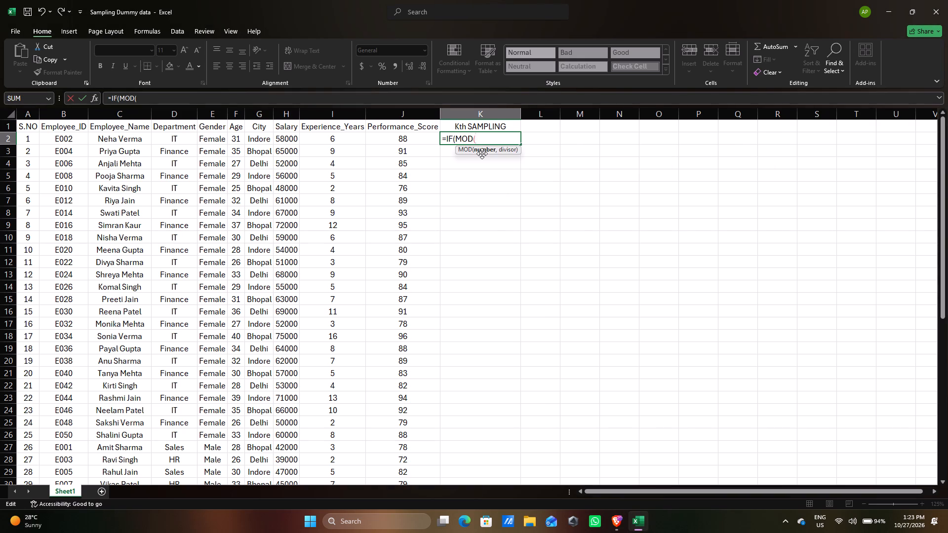
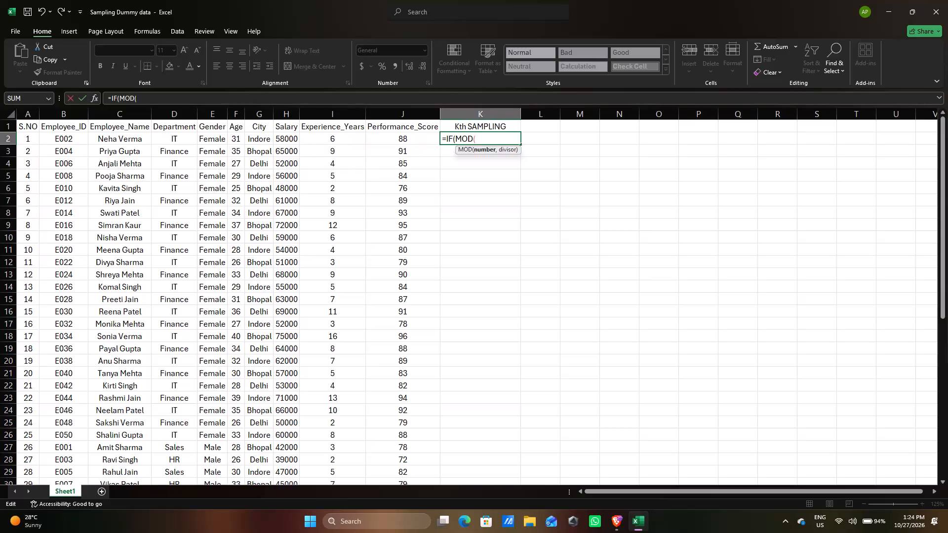
# Complete the logical test of the K2 formula as MOD(A6,5)=0, referencing the fifth record's S.NO cell.
pyautogui.click(61, 201)
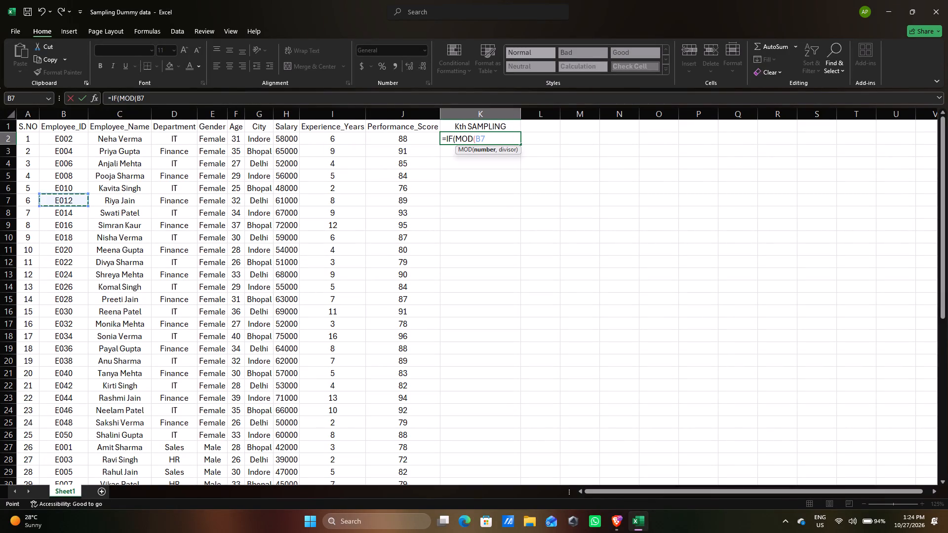
pyautogui.click(32, 204)
pyautogui.click(33, 191)
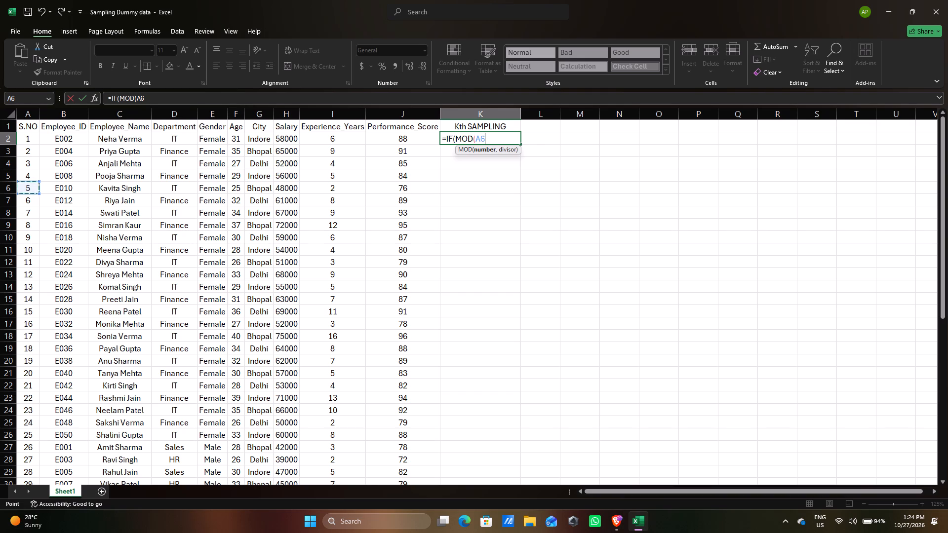
pyautogui.press(',')
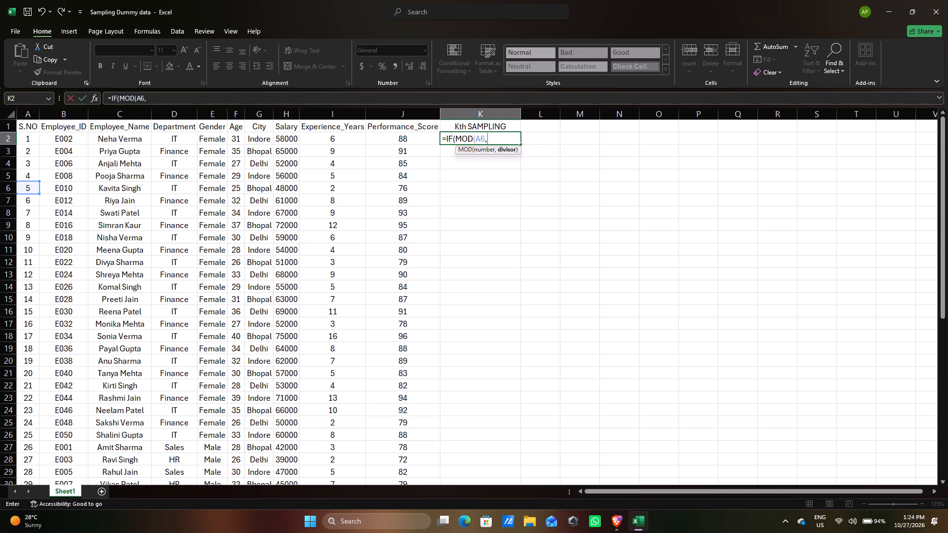
pyautogui.press('5')
pyautogui.hotkey('shift', ')')
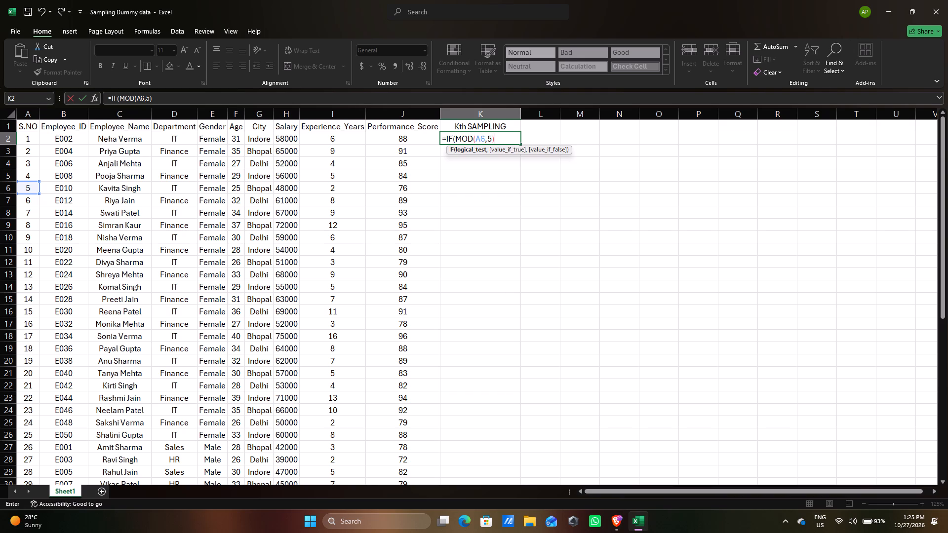
pyautogui.write('=0')
pyautogui.press(',')
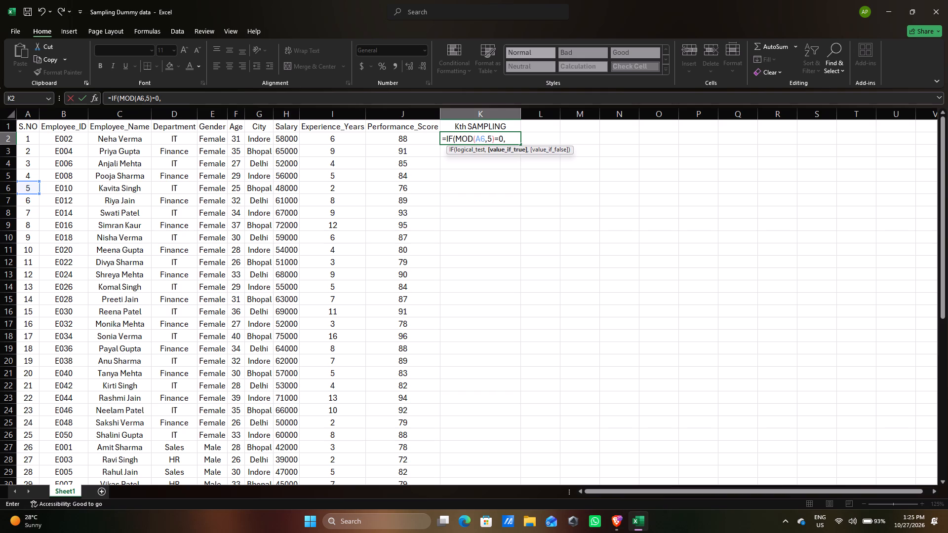
# Finish the K2 formula to return Employee_ID cell B6 when true and "BLANK" when false, and enter it.
pyautogui.click(59, 202)
pyautogui.click(64, 189)
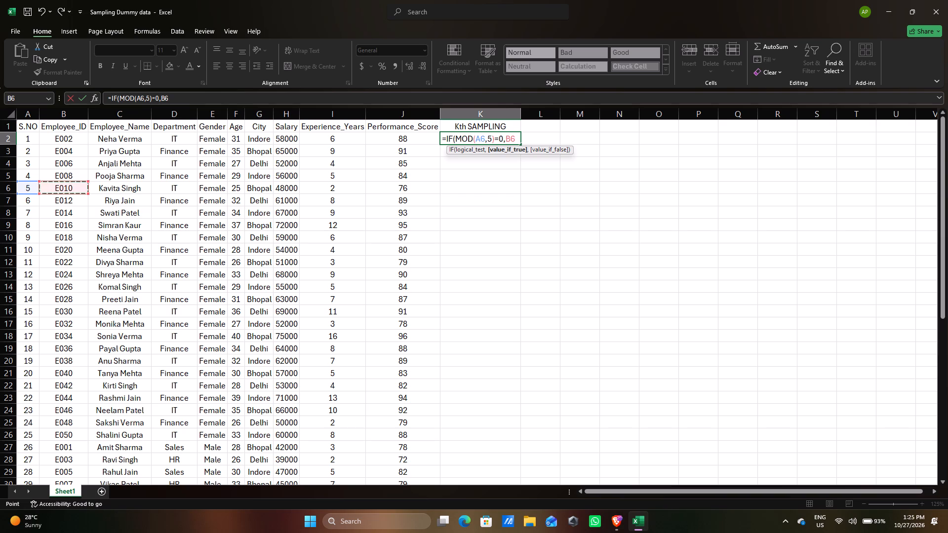
pyautogui.press(',')
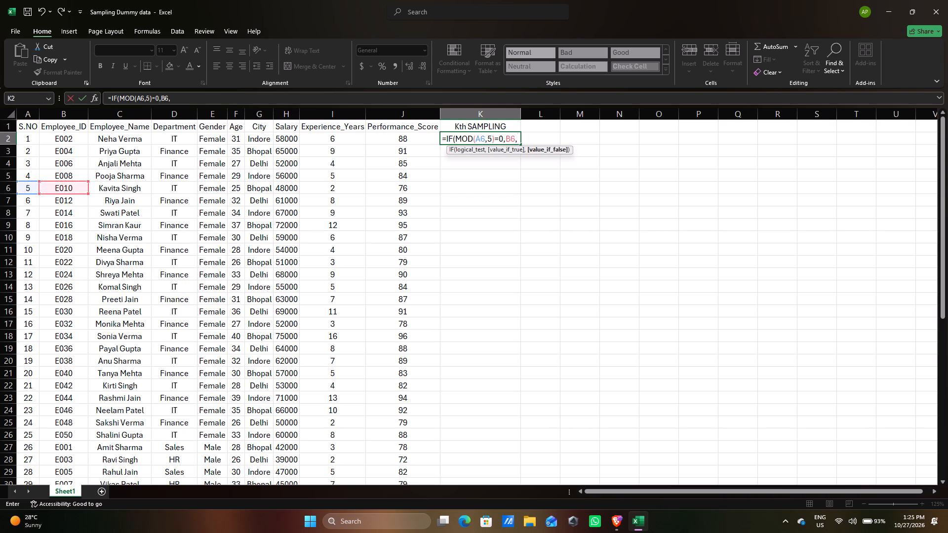
pyautogui.hotkey('shift', '"')
pyautogui.write('BLANK')
pyautogui.hotkey('shift', '"')
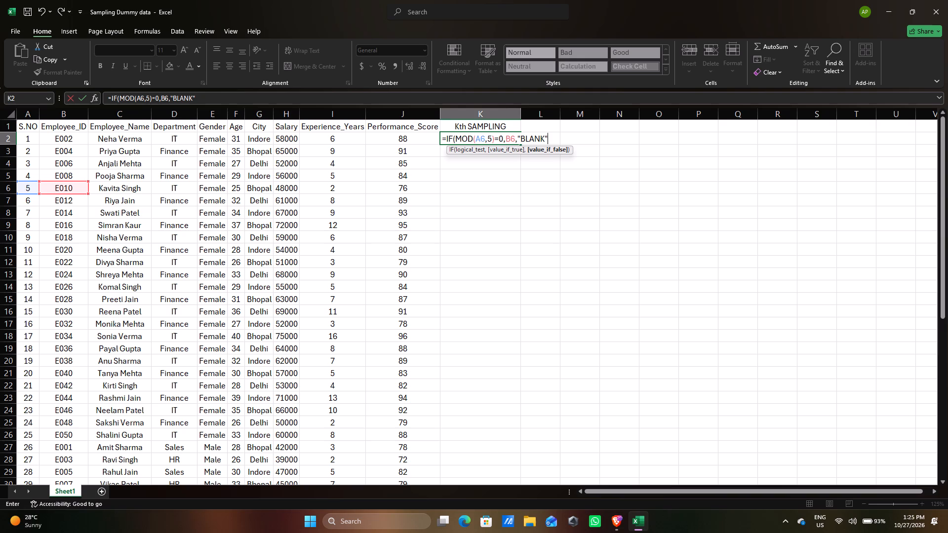
pyautogui.hotkey('shift', ')')
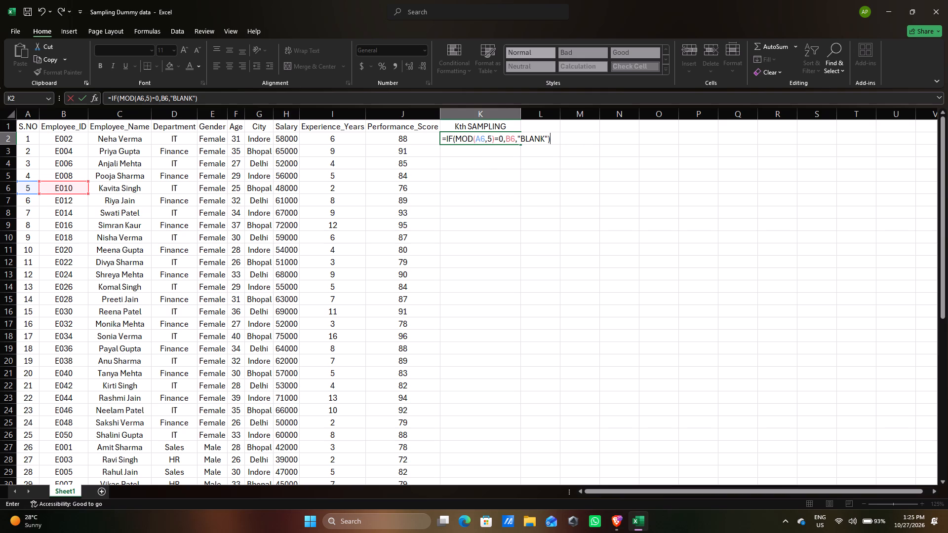
pyautogui.press('Return')
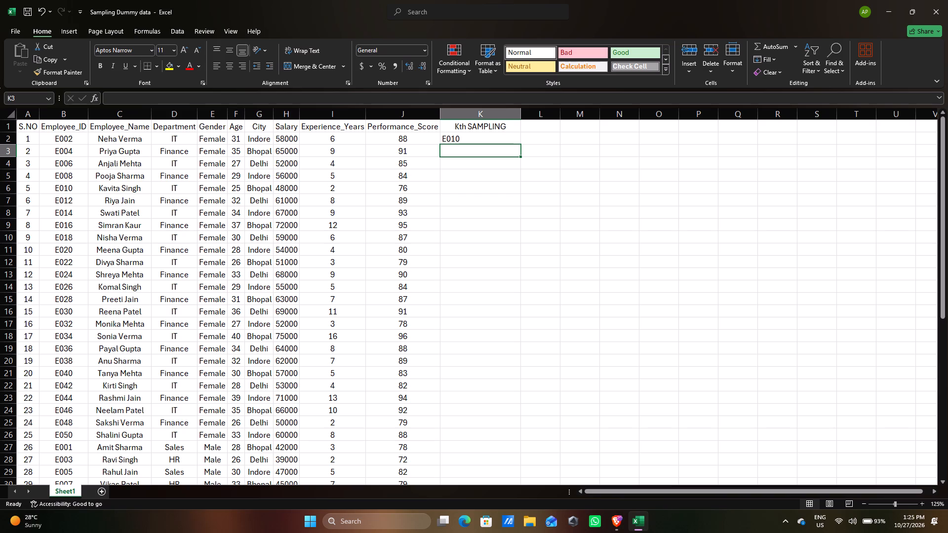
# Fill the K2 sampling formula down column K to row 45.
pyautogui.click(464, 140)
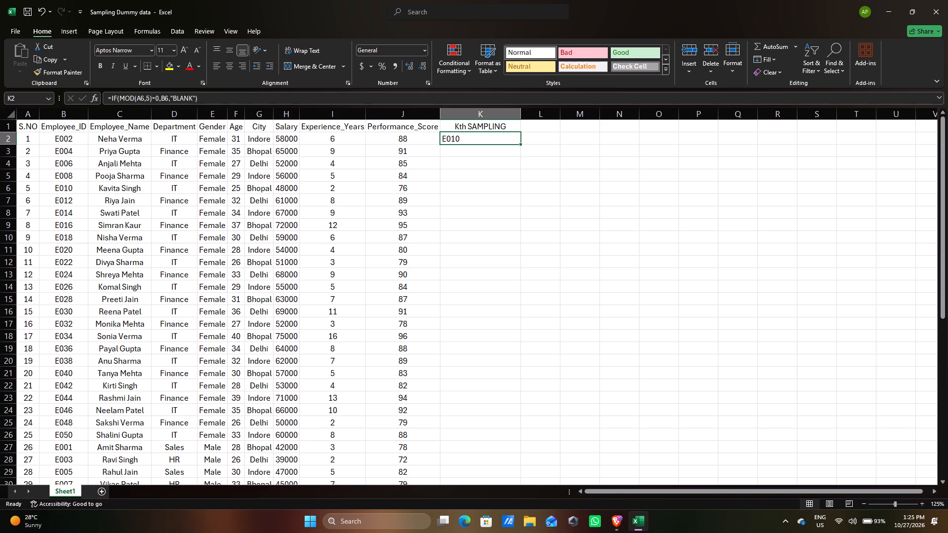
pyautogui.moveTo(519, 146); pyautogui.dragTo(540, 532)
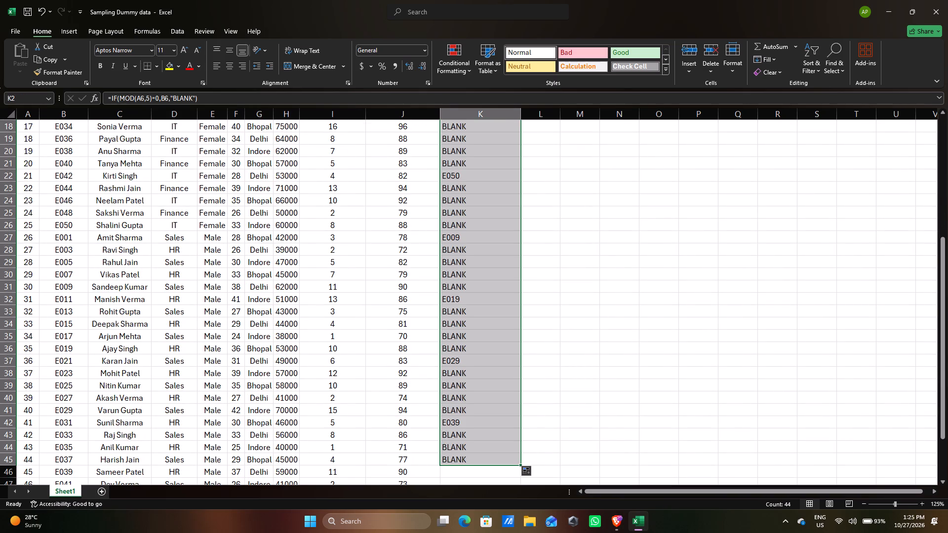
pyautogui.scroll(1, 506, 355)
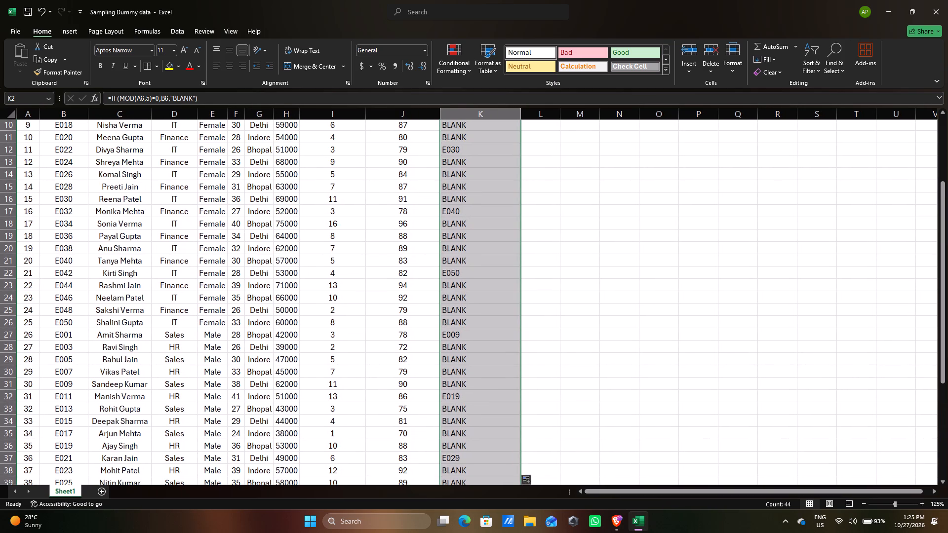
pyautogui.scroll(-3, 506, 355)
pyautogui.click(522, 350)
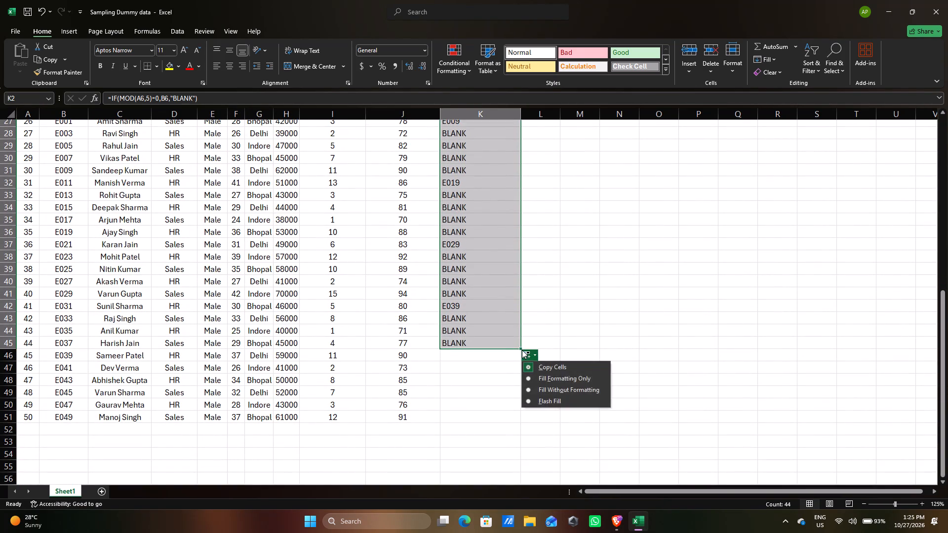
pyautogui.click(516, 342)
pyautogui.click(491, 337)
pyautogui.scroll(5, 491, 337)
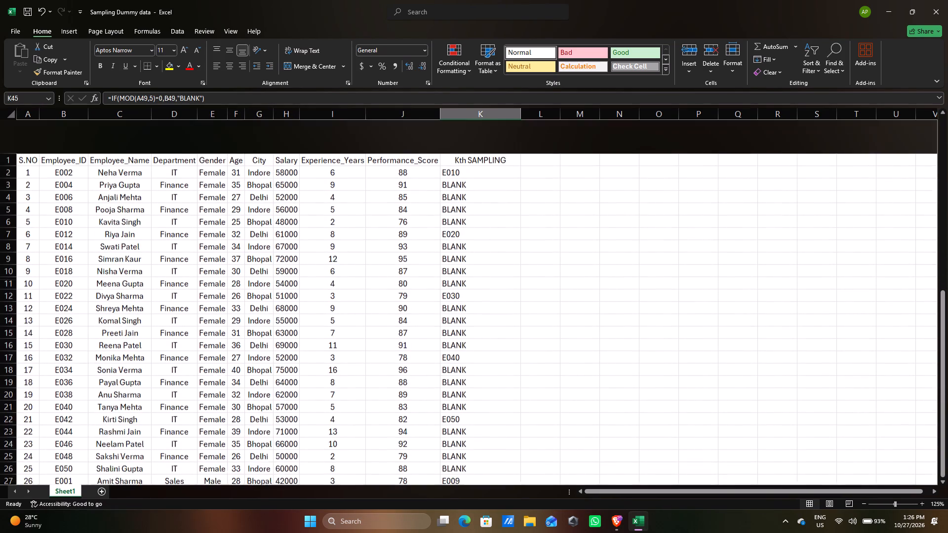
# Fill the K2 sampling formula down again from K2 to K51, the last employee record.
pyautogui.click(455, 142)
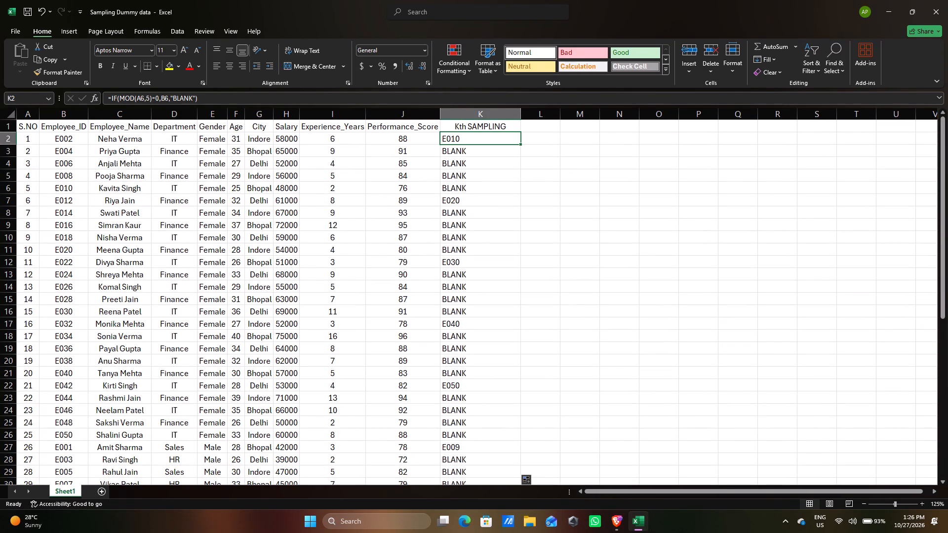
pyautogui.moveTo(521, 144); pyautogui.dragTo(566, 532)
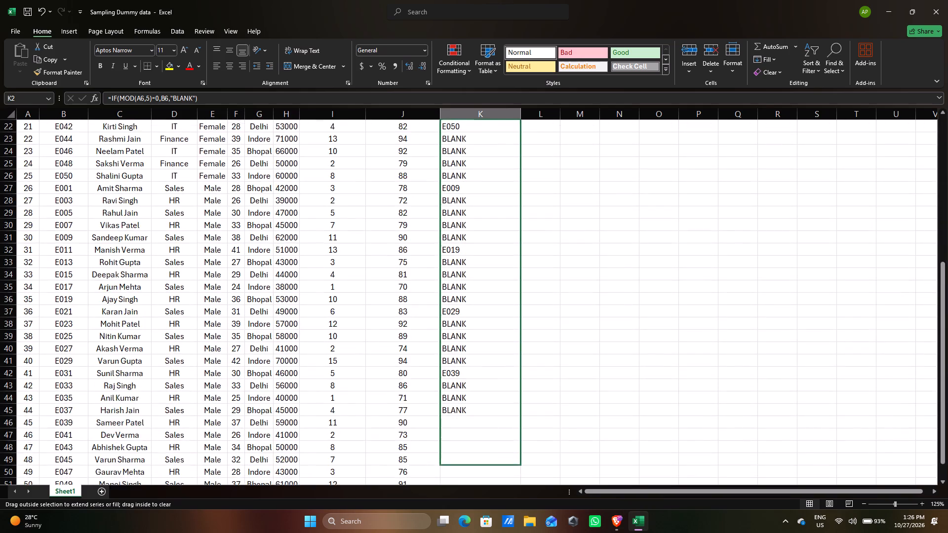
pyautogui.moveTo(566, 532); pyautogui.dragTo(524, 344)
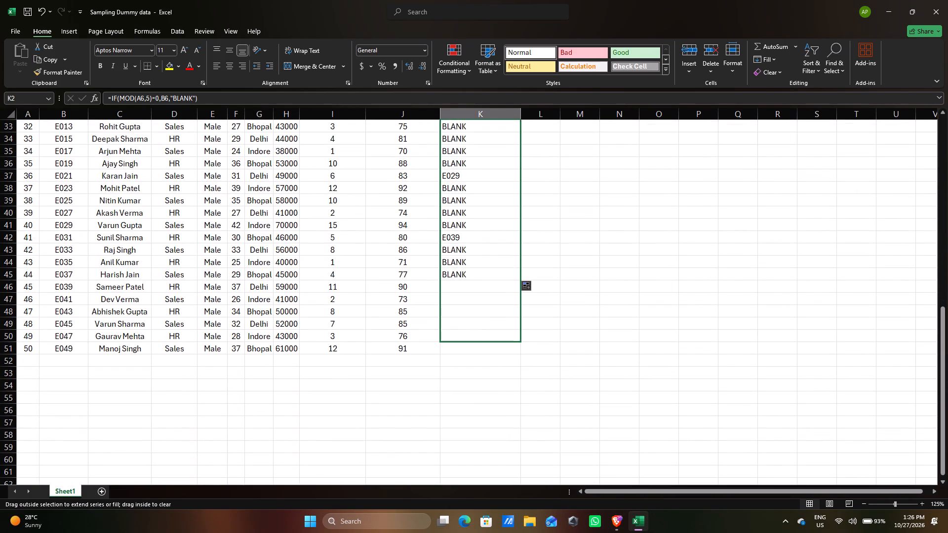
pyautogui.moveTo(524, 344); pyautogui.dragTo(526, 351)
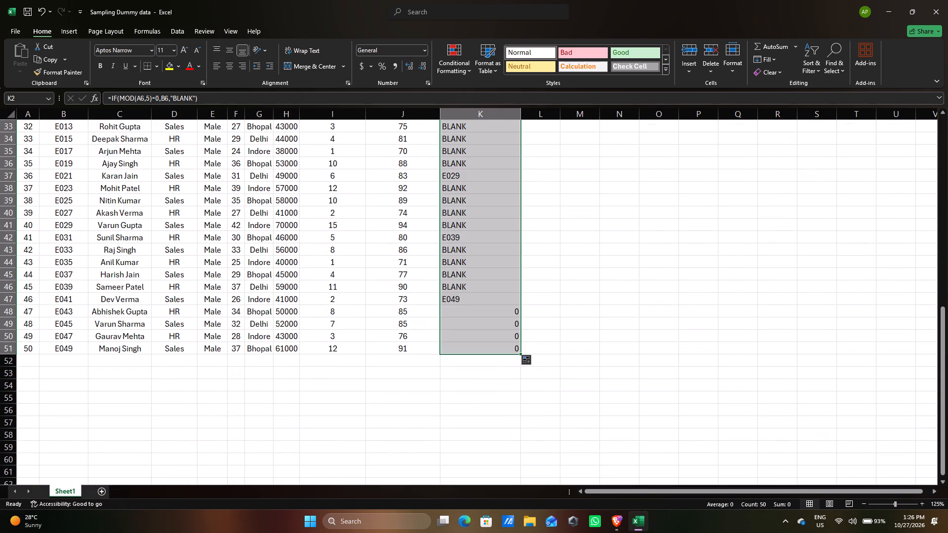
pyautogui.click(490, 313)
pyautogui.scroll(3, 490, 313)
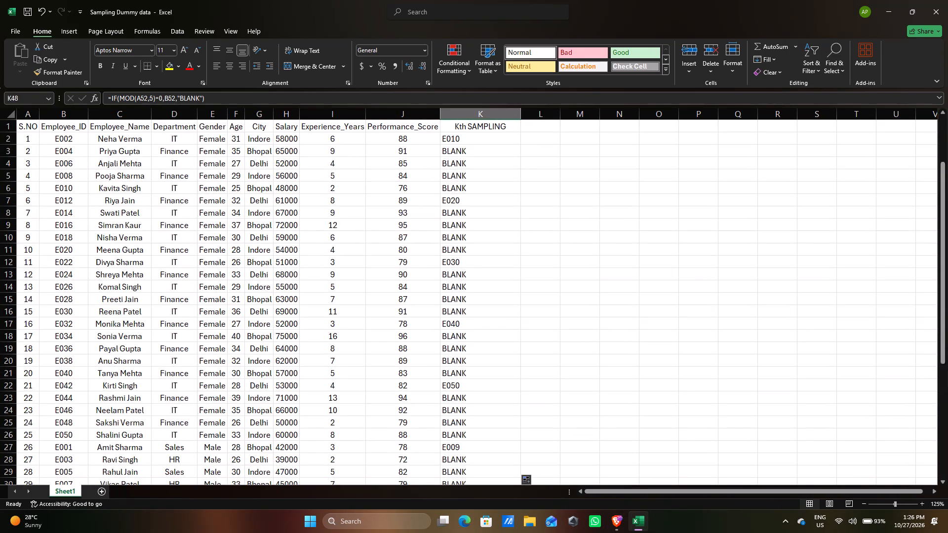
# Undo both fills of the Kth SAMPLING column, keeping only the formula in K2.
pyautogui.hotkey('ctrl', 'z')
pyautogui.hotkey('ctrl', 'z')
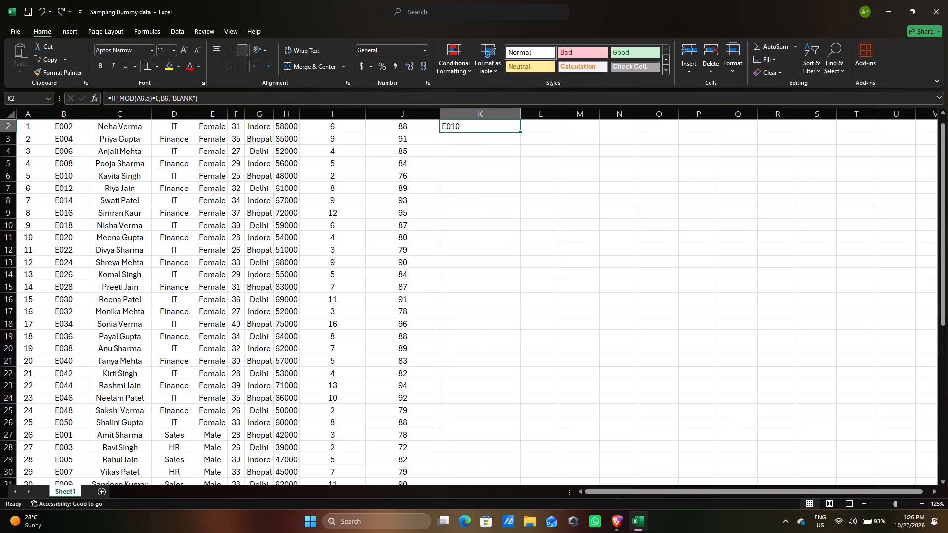
# Fill the K2 sampling formula down the Kth SAMPLING column to K51, the last employee record.
pyautogui.click(504, 131)
pyautogui.moveTo(519, 133); pyautogui.dragTo(554, 532)
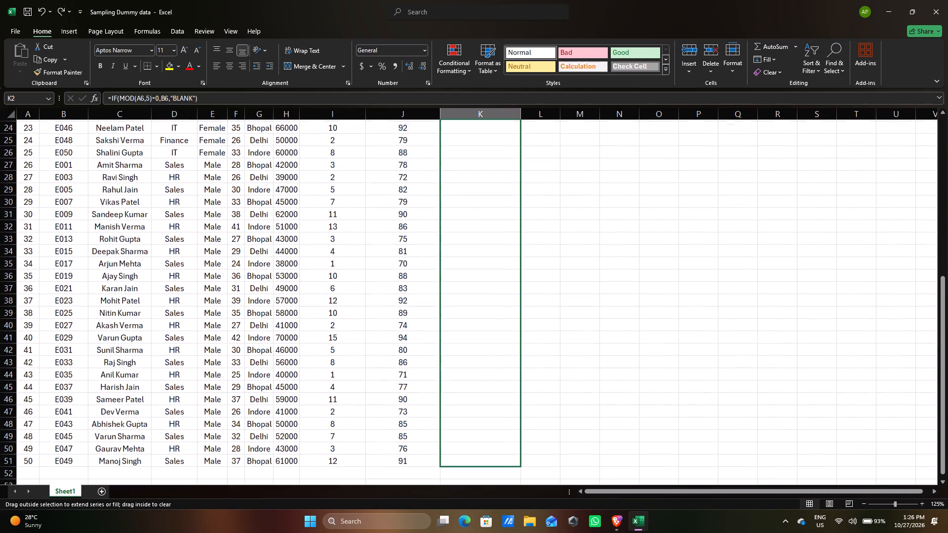
pyautogui.moveTo(554, 532); pyautogui.dragTo(496, 75)
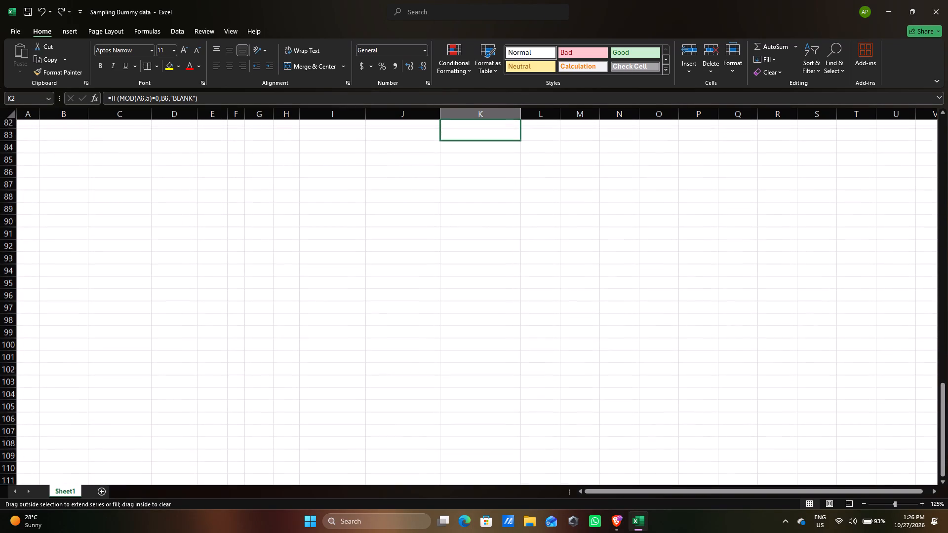
pyautogui.moveTo(496, 75); pyautogui.dragTo(492, 5)
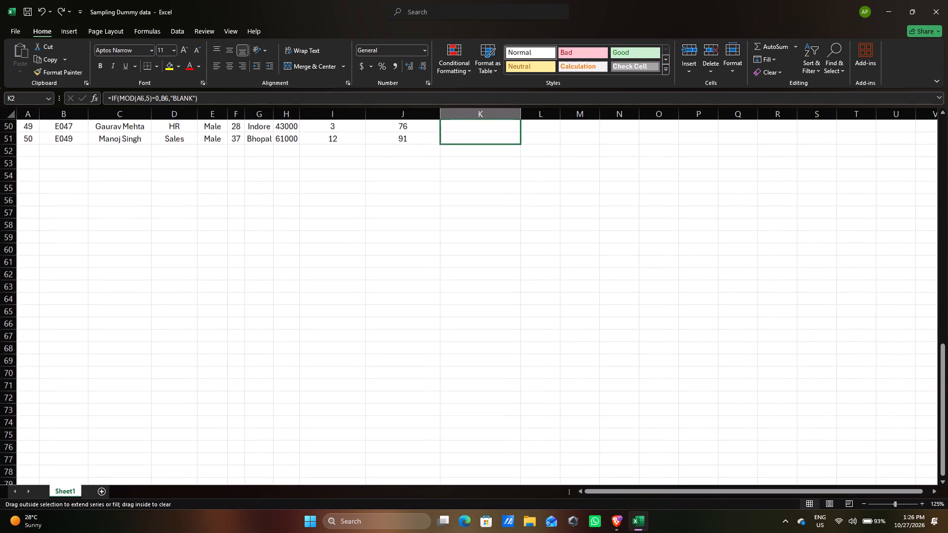
pyautogui.moveTo(492, 5); pyautogui.dragTo(468, 289)
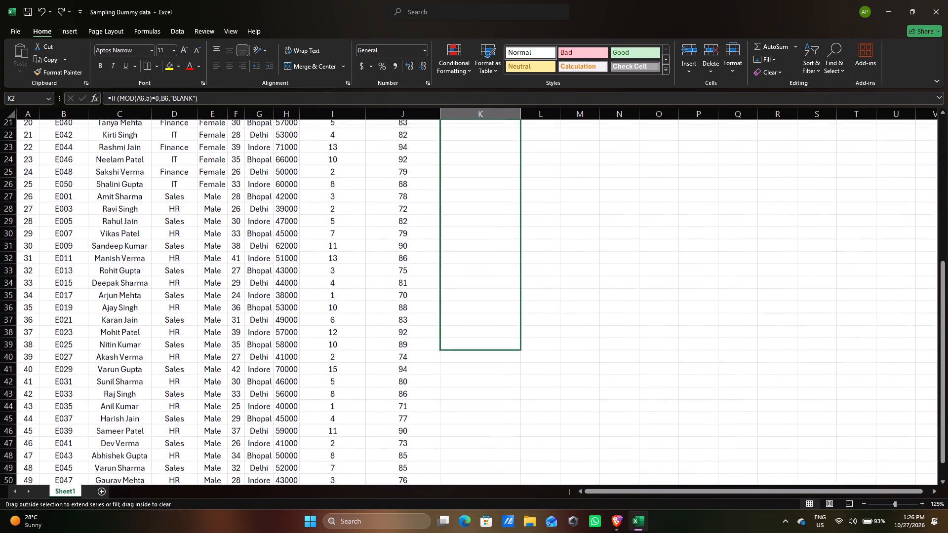
pyautogui.moveTo(468, 289); pyautogui.dragTo(464, 452)
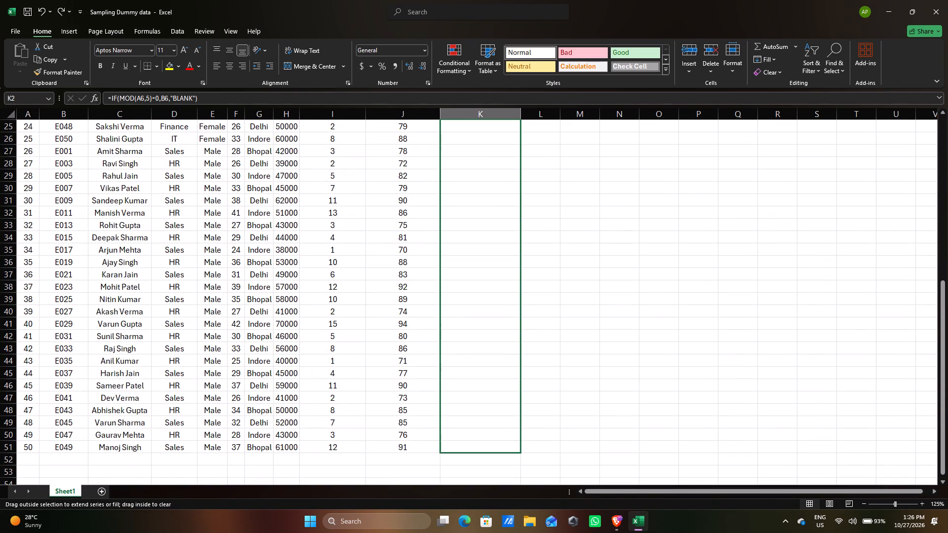
pyautogui.moveTo(464, 452); pyautogui.dragTo(464, 453)
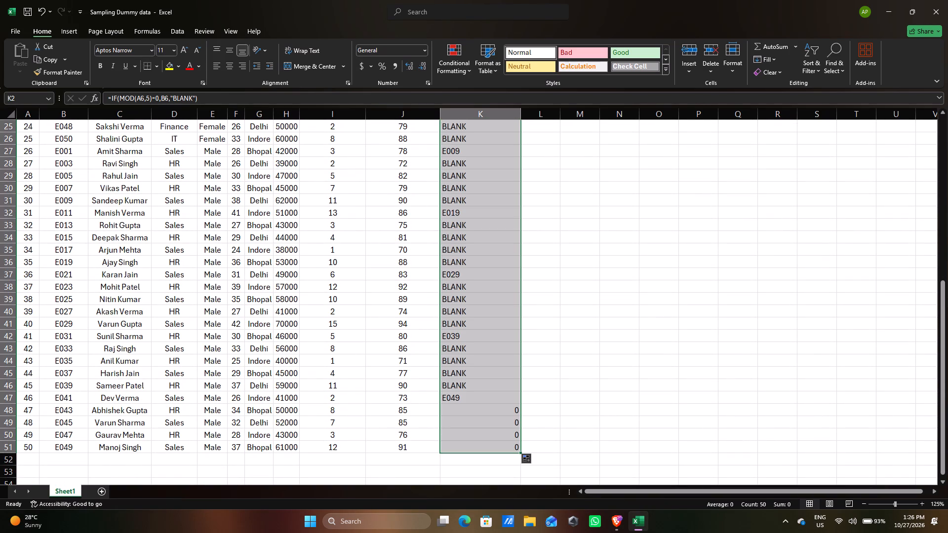
pyautogui.click(483, 434)
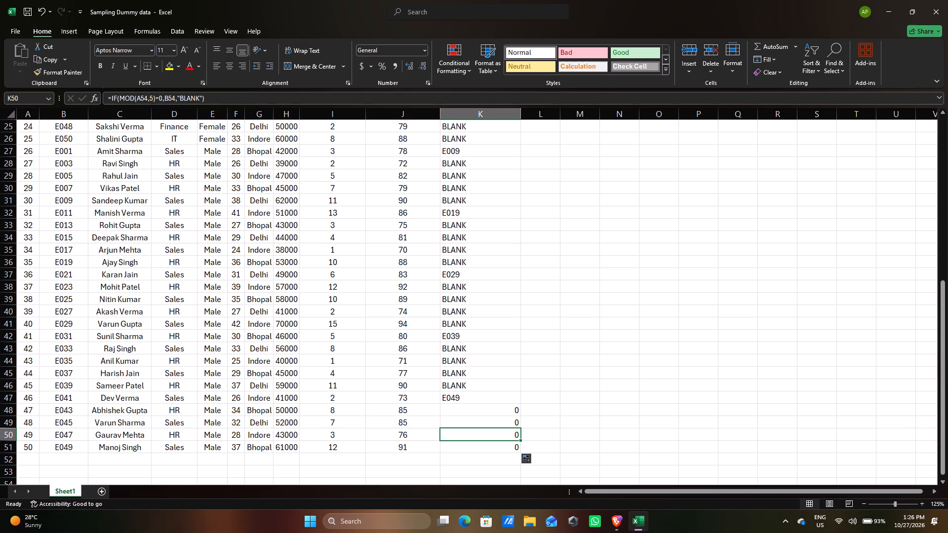
# Minimise the workbook and the browser window, and launch Kuro from the desktop.
pyautogui.click(886, 7)
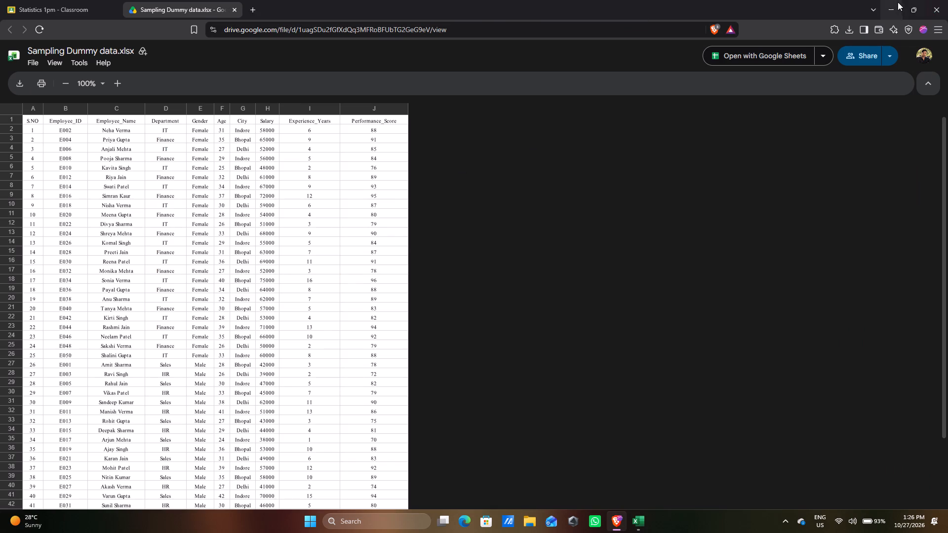
pyautogui.click(890, 5)
pyautogui.click(91, 65)
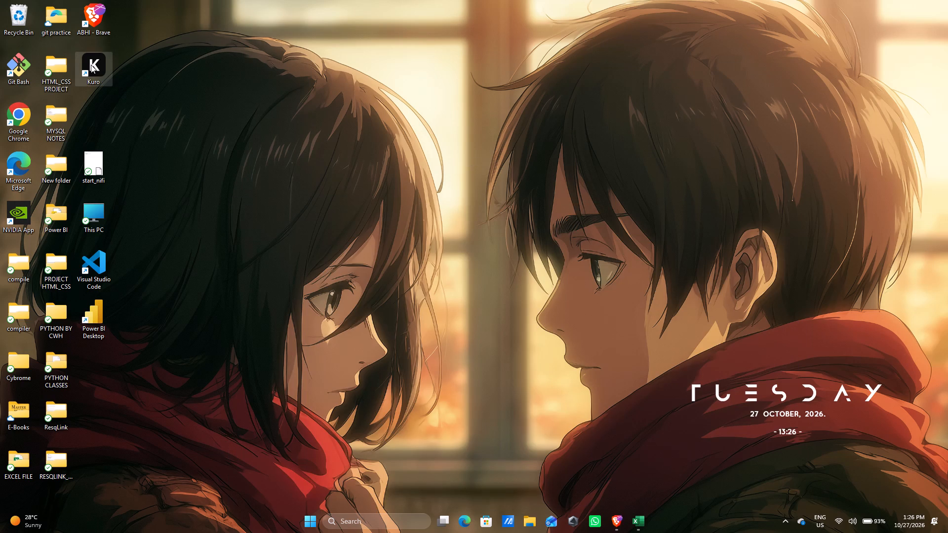
pyautogui.press('Return')
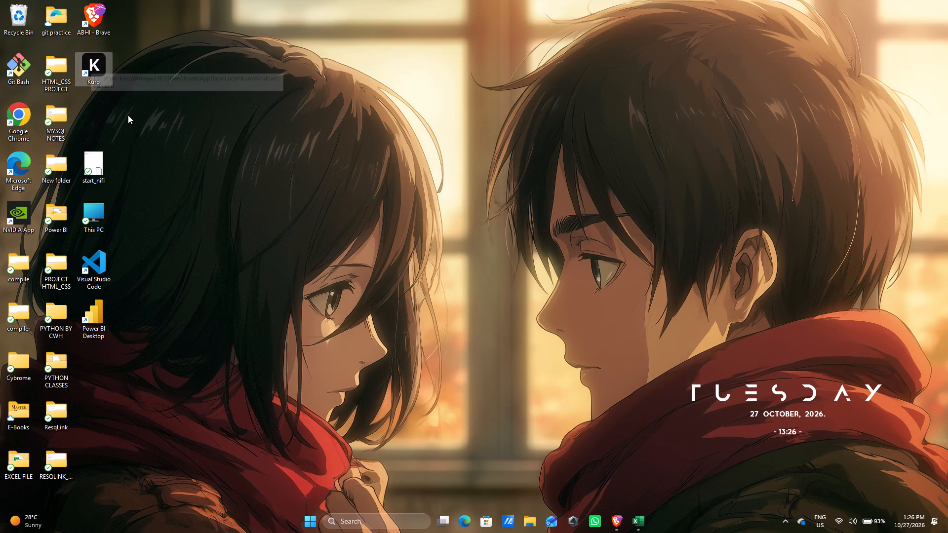
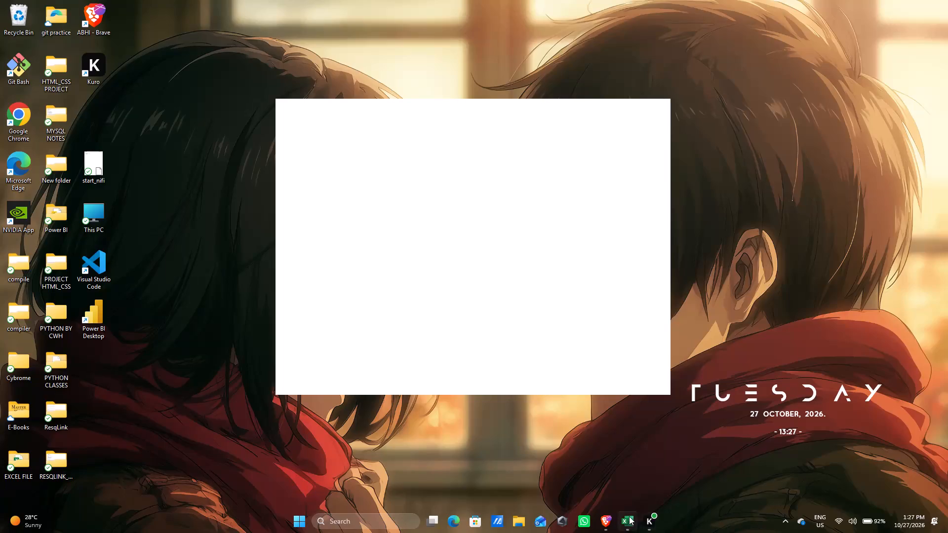
# Switch back to the Sampling Dummy data workbook in Excel.
pyautogui.click(629, 516)
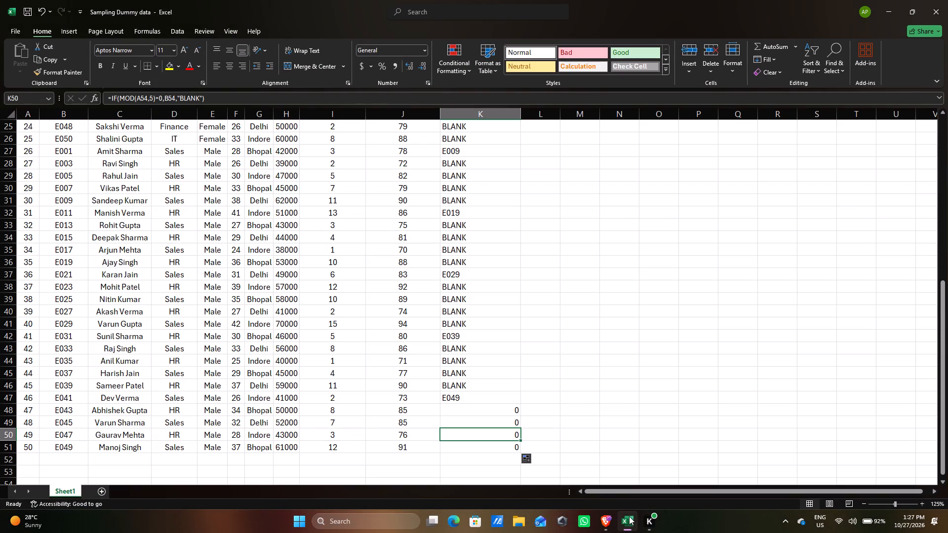
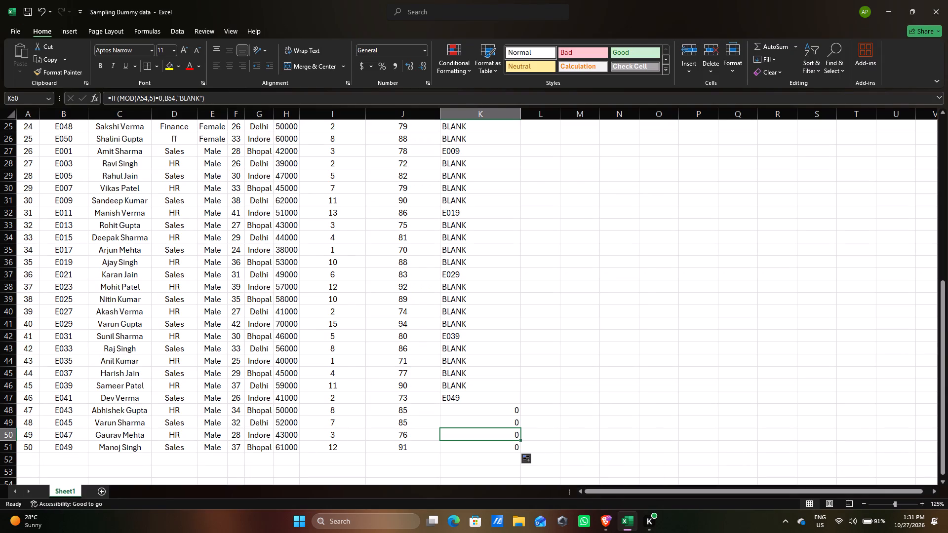
# Start an IF formula in cell L4 whose logical test begins with MOD(A5,4).
pyautogui.scroll(5, 447, 261)
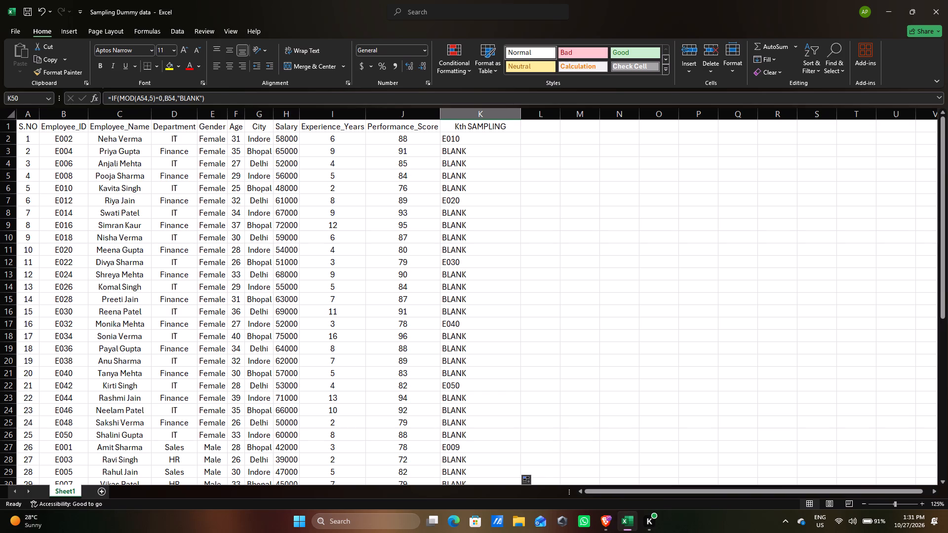
pyautogui.click(547, 132)
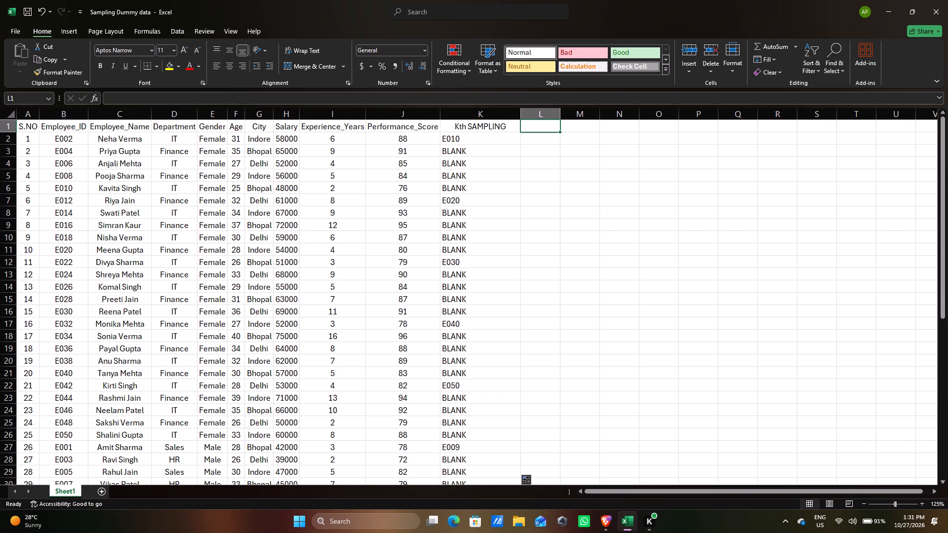
pyautogui.click(542, 160)
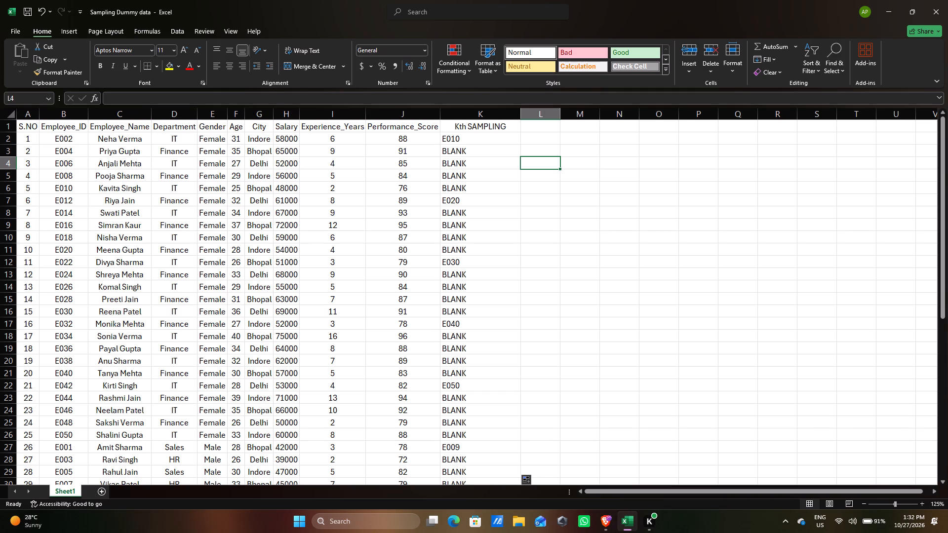
pyautogui.press('=')
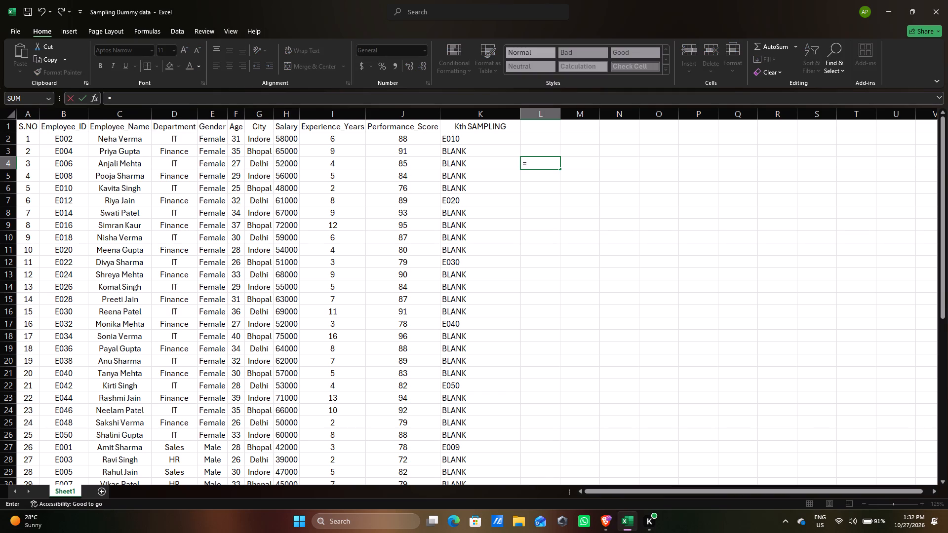
pyautogui.write('if')
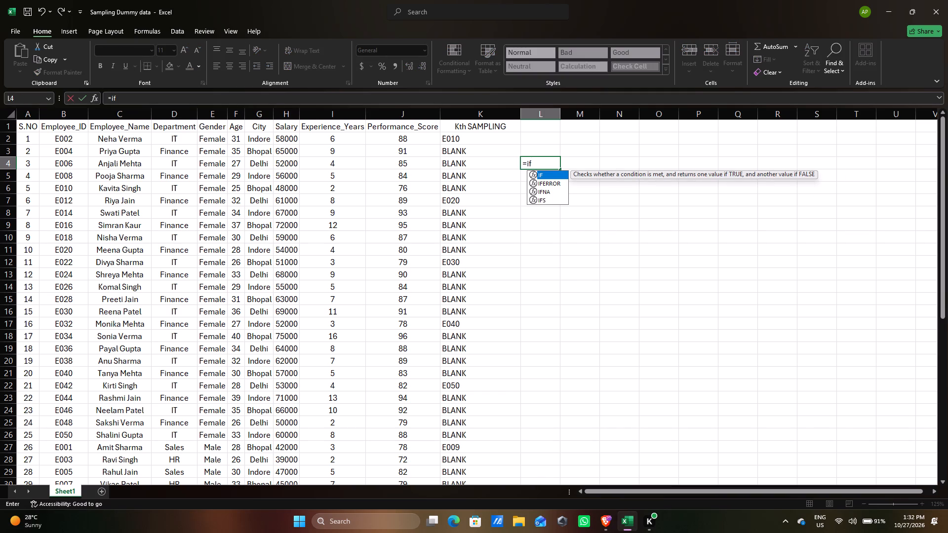
pyautogui.click(552, 172)
pyautogui.doubleClick(552, 172)
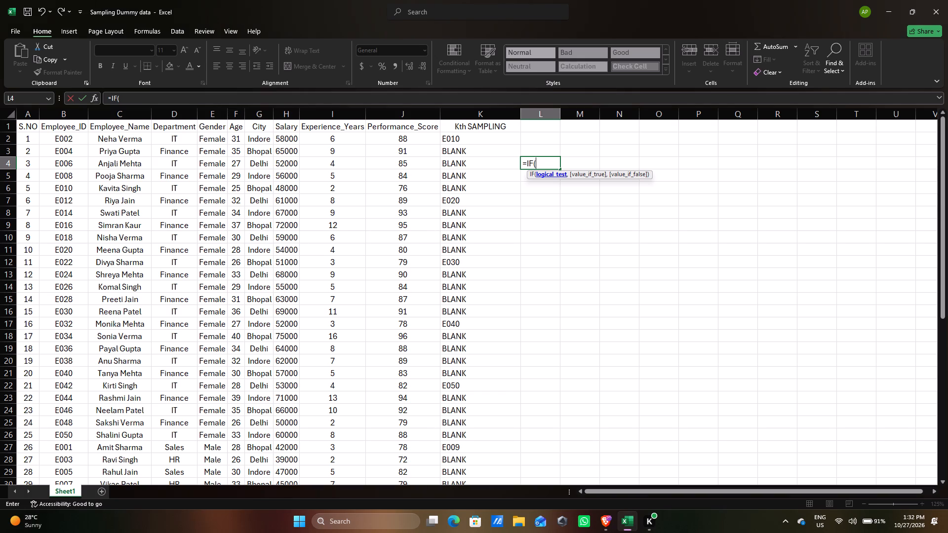
pyautogui.write('mod')
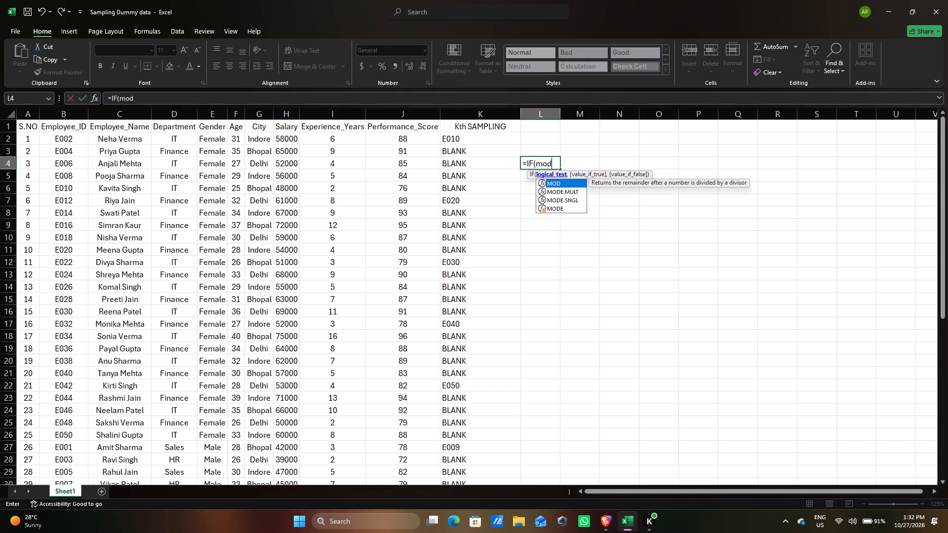
pyautogui.doubleClick(556, 183)
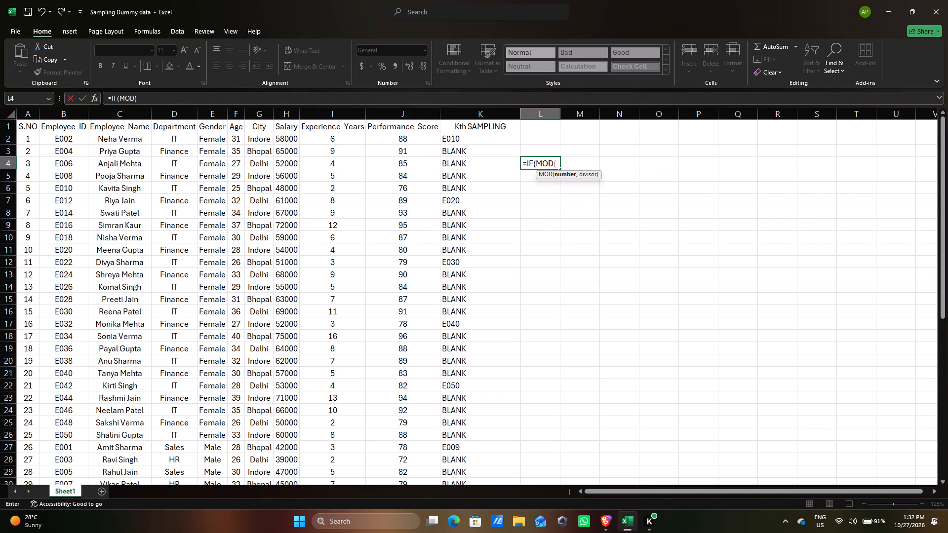
pyautogui.click(62, 192)
pyautogui.click(27, 193)
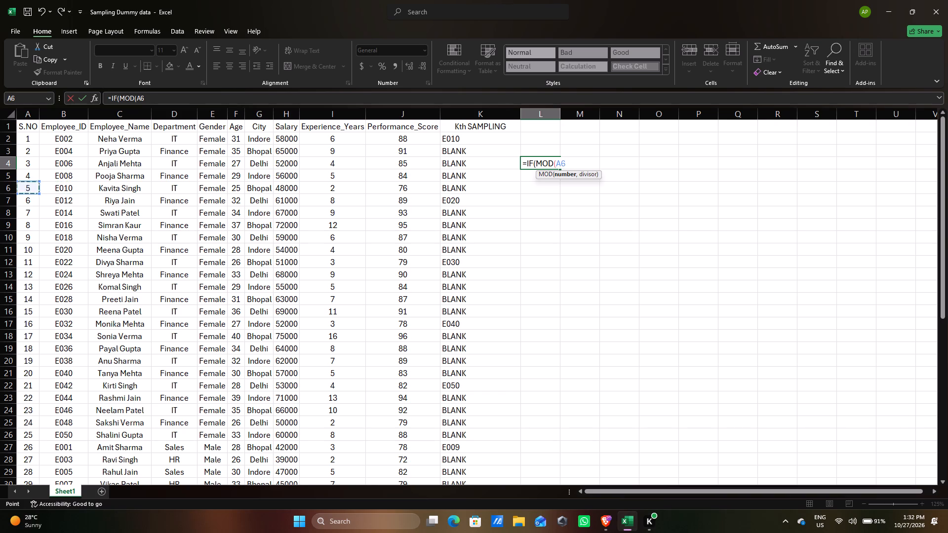
pyautogui.click(27, 177)
pyautogui.press(',')
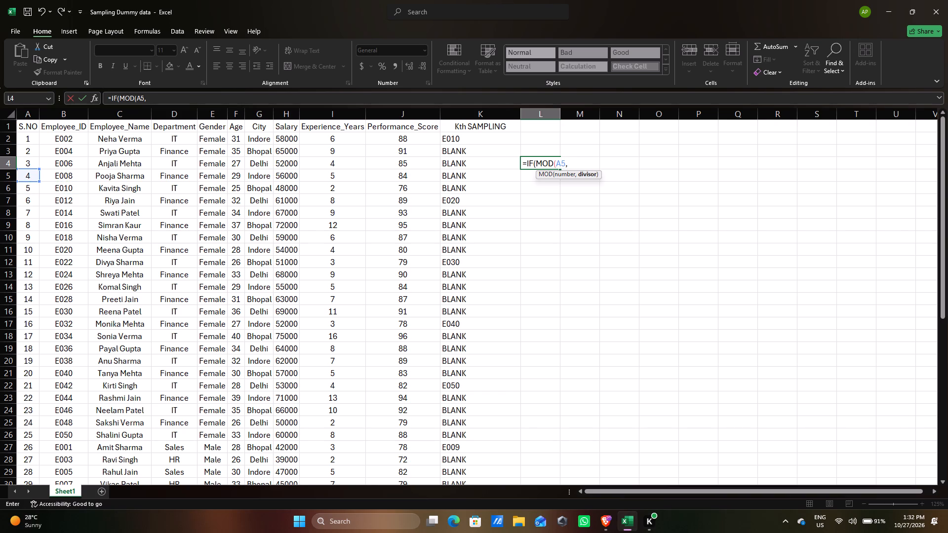
pyautogui.press('4')
pyautogui.hotkey('shift', '_')
pyautogui.press('BackSpace')
pyautogui.hotkey('shift', ')')
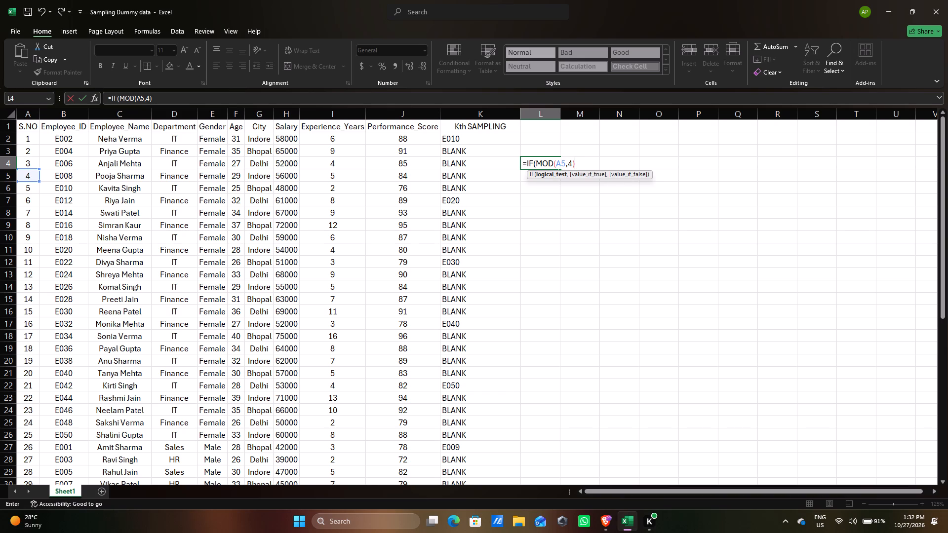
# Complete the logical test by comparing the MOD result for equality with cell L500.
pyautogui.press('=')
pyautogui.press('l')
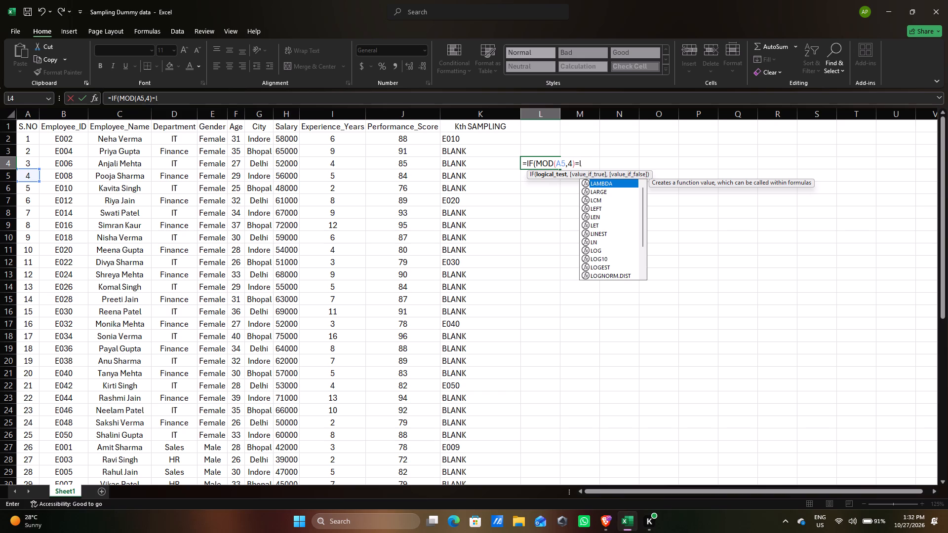
pyautogui.press('BackSpace')
pyautogui.hotkey('shift', 'l')
pyautogui.write('500')
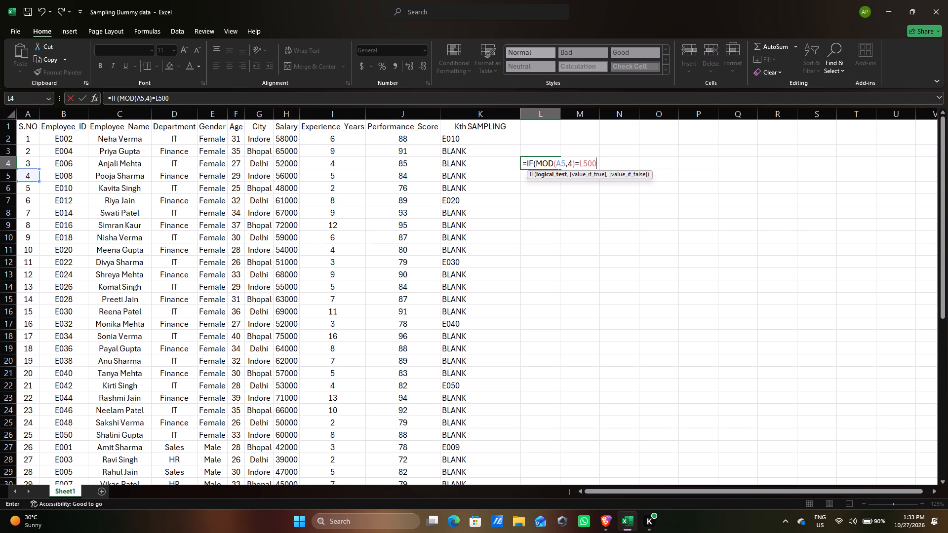
# Use the employee name in cell C5 as the IF formula's value if true.
pyautogui.write(',c5')
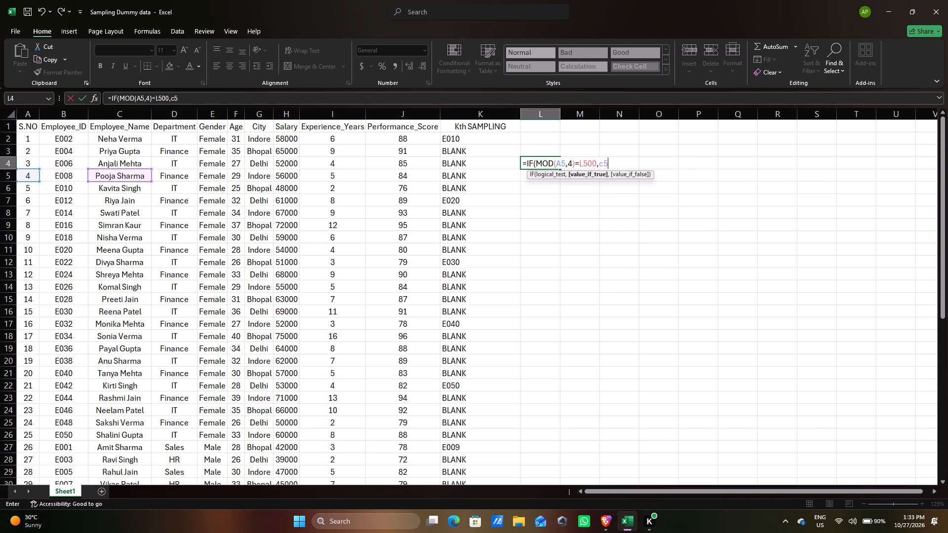
pyautogui.press('BackSpace')
pyautogui.press('BackSpace')
pyautogui.press('BackSpace')
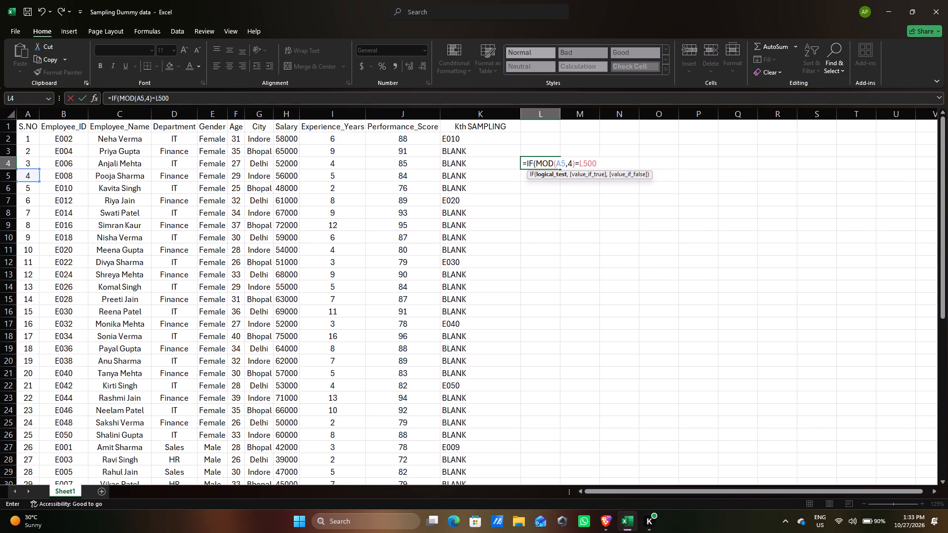
pyautogui.press(',')
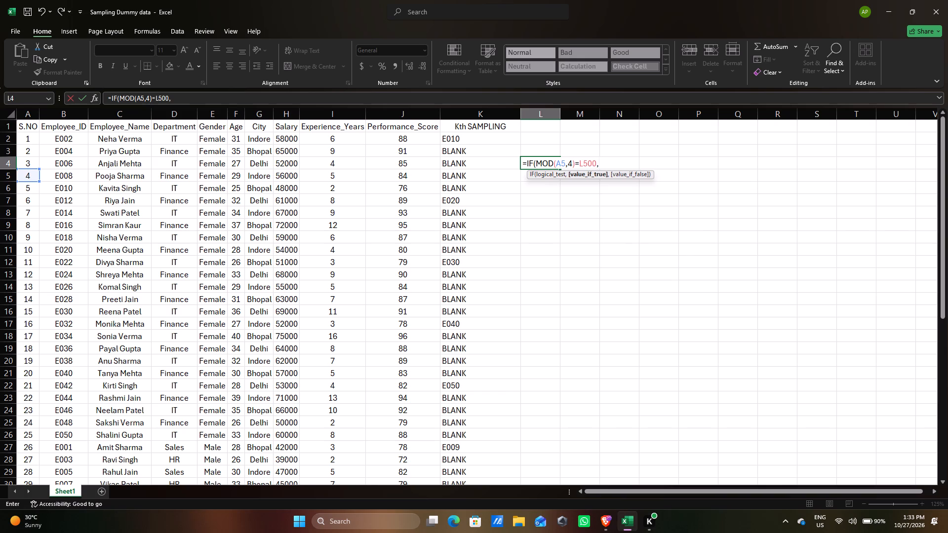
pyautogui.click(116, 183)
pyautogui.click(123, 174)
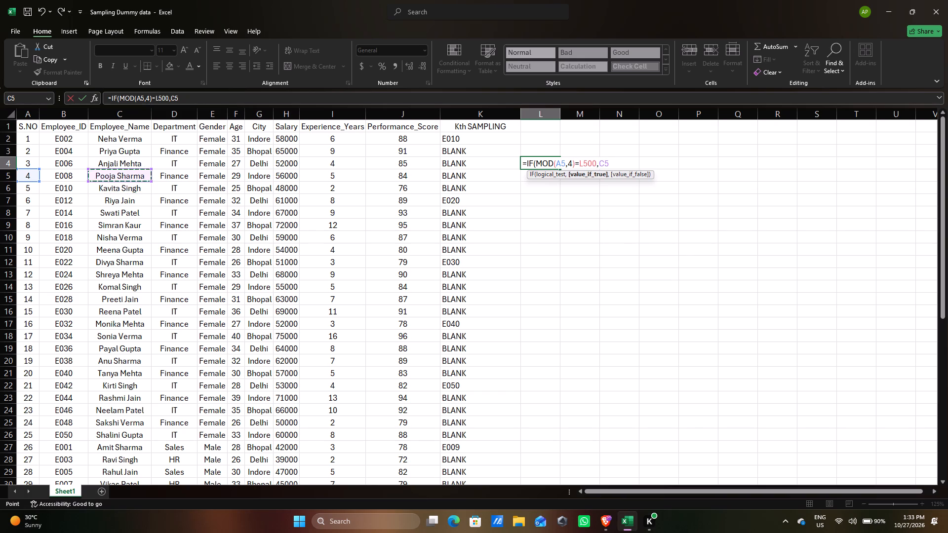
pyautogui.press(',')
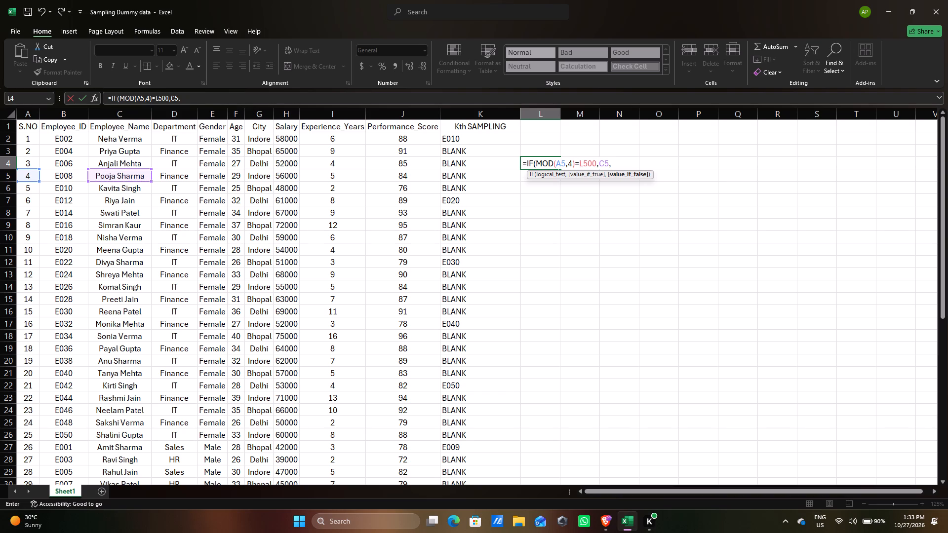
# Set the value if false to a quoted space, close the parenthesis and enter the formula =IF(MOD(A5,4)=L500,C5," ") in L4.
pyautogui.hotkey('shift', '"')
pyautogui.press('space')
pyautogui.hotkey('shift', '"')
pyautogui.press('Left')
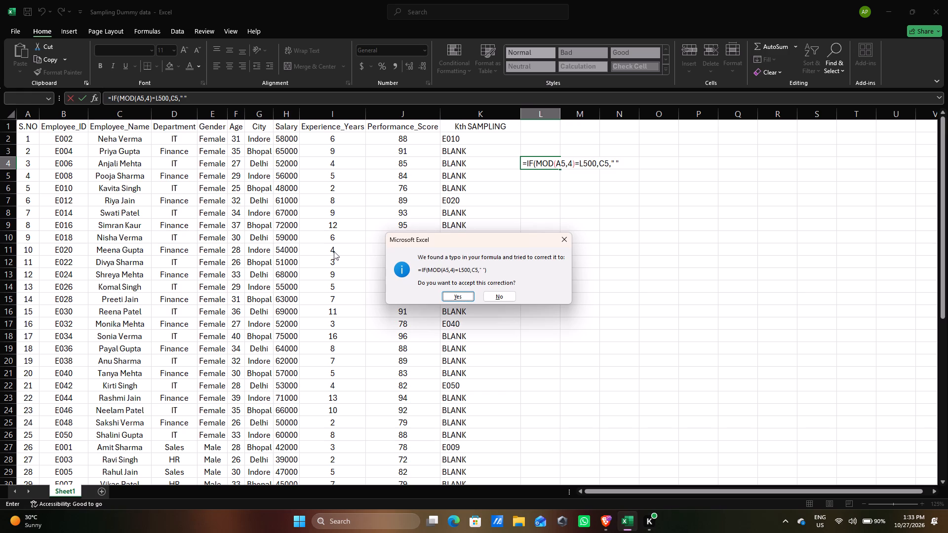
pyautogui.click(508, 294)
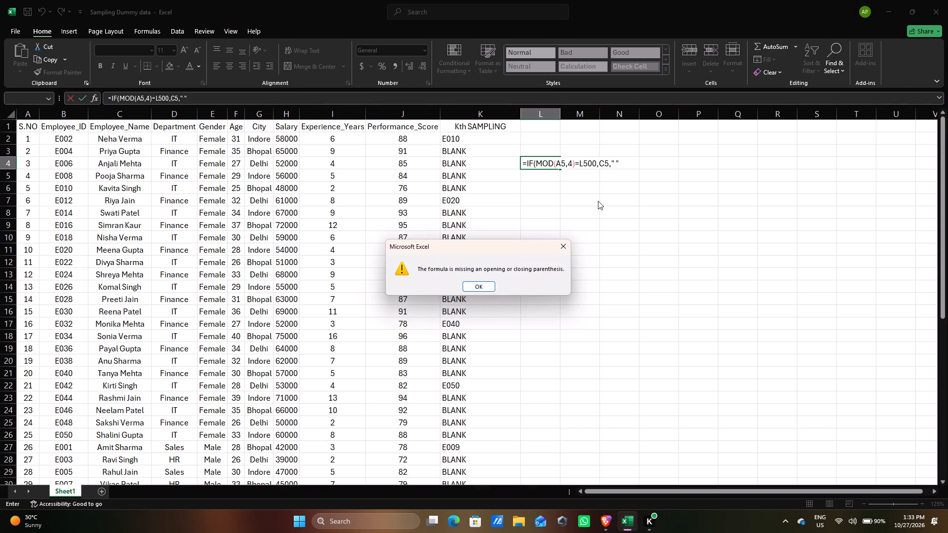
pyautogui.click(561, 245)
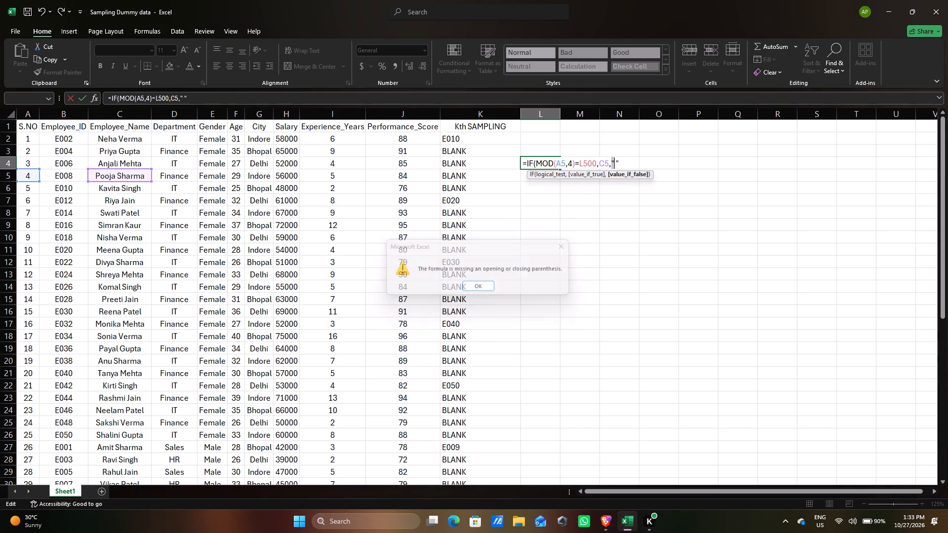
pyautogui.click(627, 165)
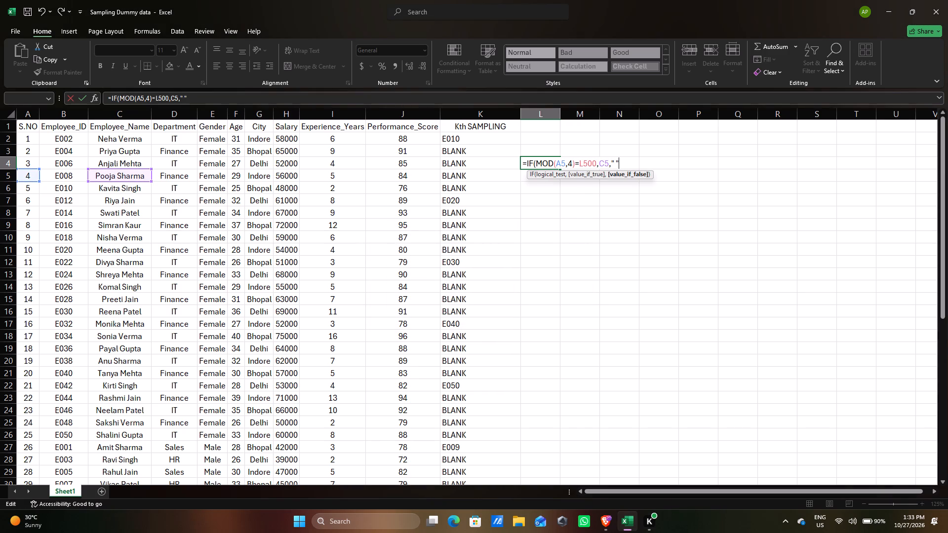
pyautogui.hotkey('shift', ')')
pyautogui.press('Return')
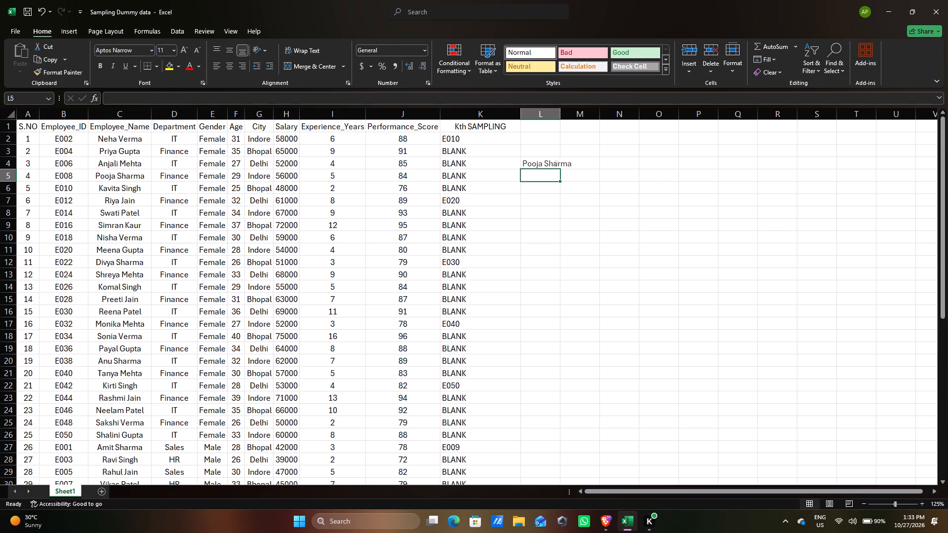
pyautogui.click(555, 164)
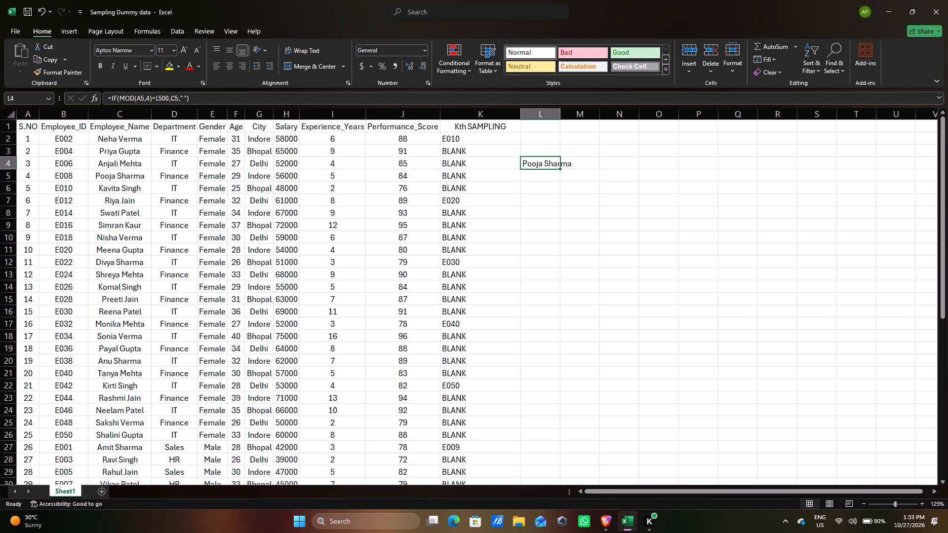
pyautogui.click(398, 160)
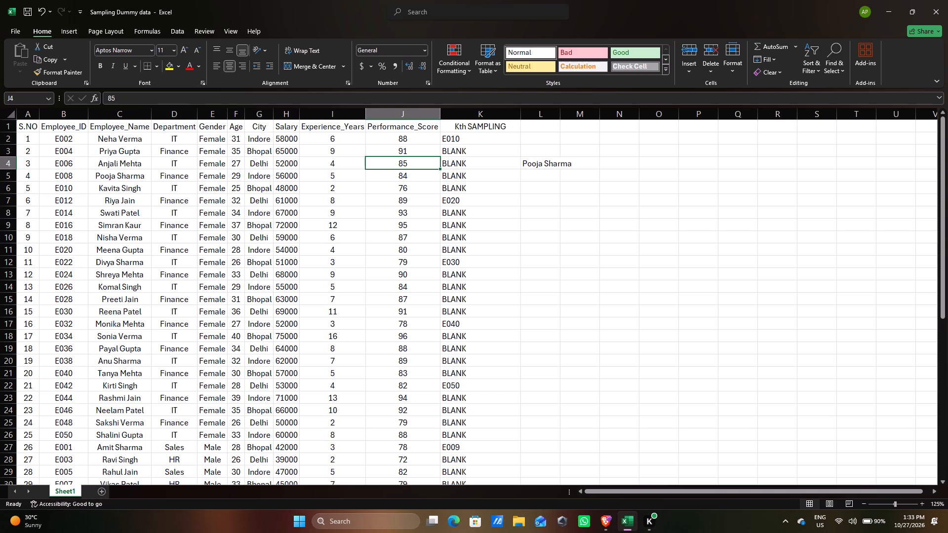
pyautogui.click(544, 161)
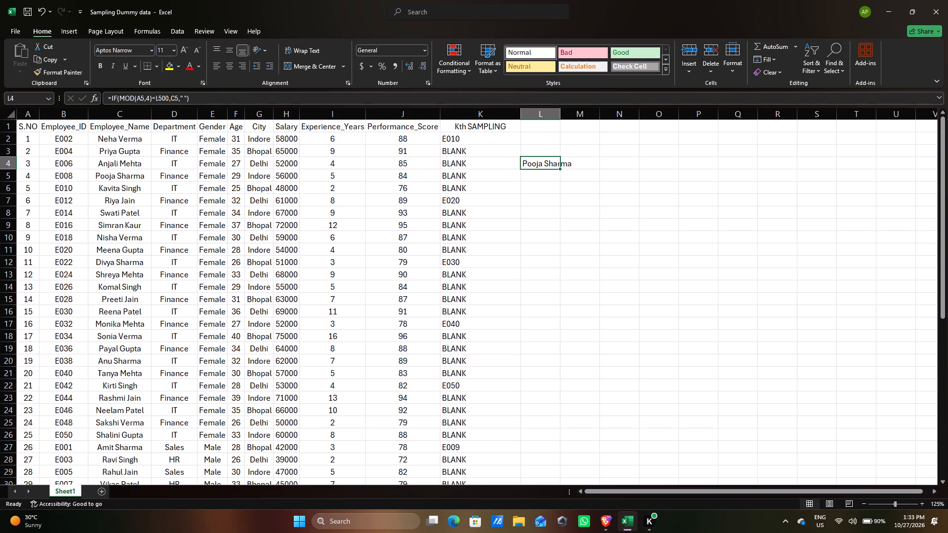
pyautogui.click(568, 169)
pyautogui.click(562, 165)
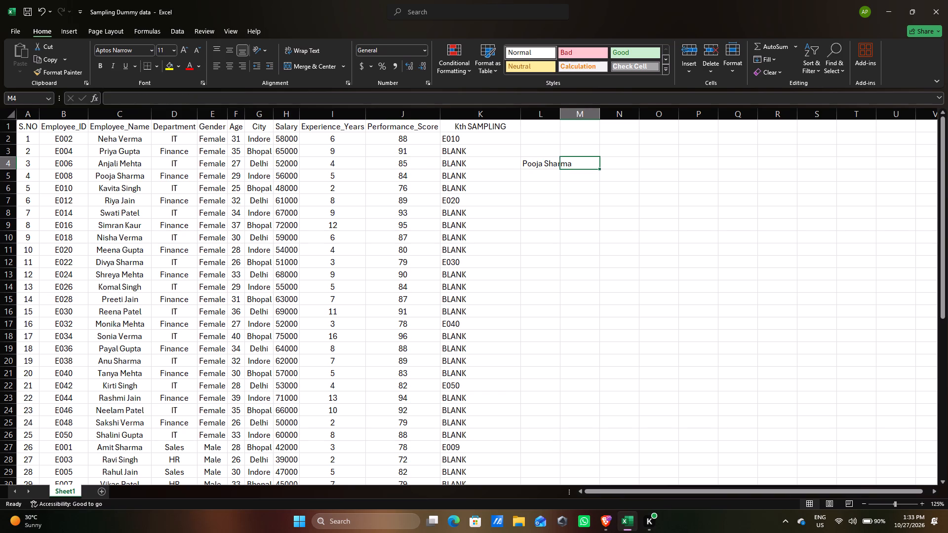
# Widen column L so the employee name in L4 fits inside its cell.
pyautogui.click(550, 167)
pyautogui.moveTo(561, 113); pyautogui.dragTo(593, 117)
# Fill the IF/MOD formula in L4 down column L to row 51.
pyautogui.moveTo(592, 169); pyautogui.dragTo(574, 532)
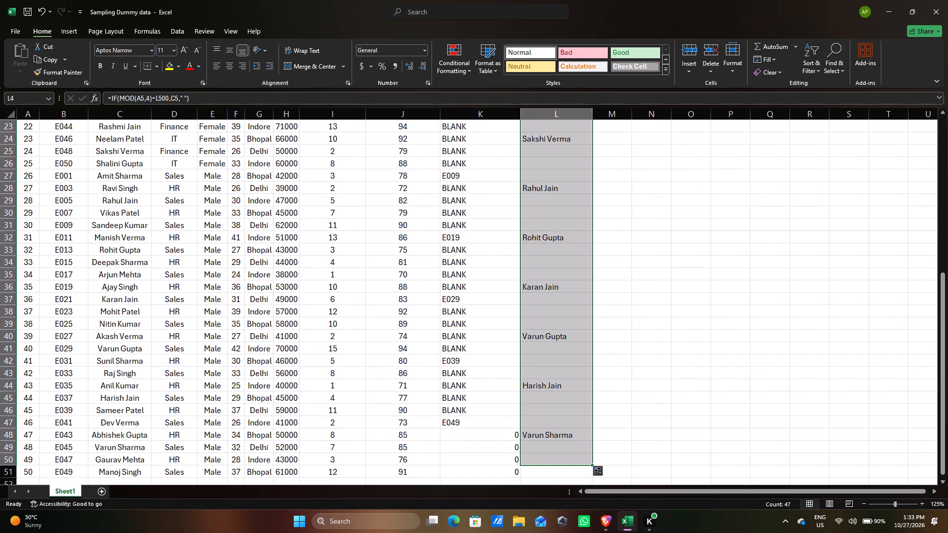
pyautogui.moveTo(592, 463); pyautogui.dragTo(592, 479)
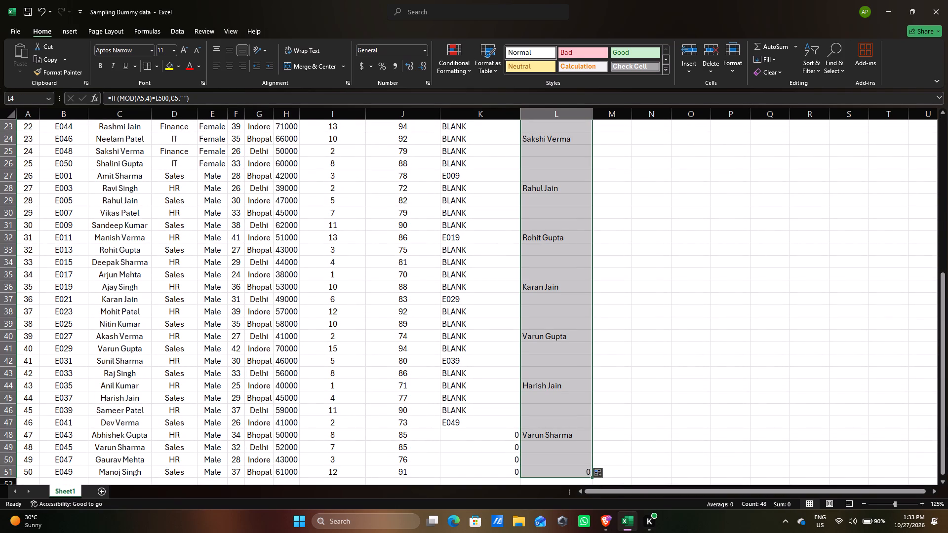
# Review the names filled down column L and inspect the formula in cell L4.
pyautogui.scroll(2, 582, 353)
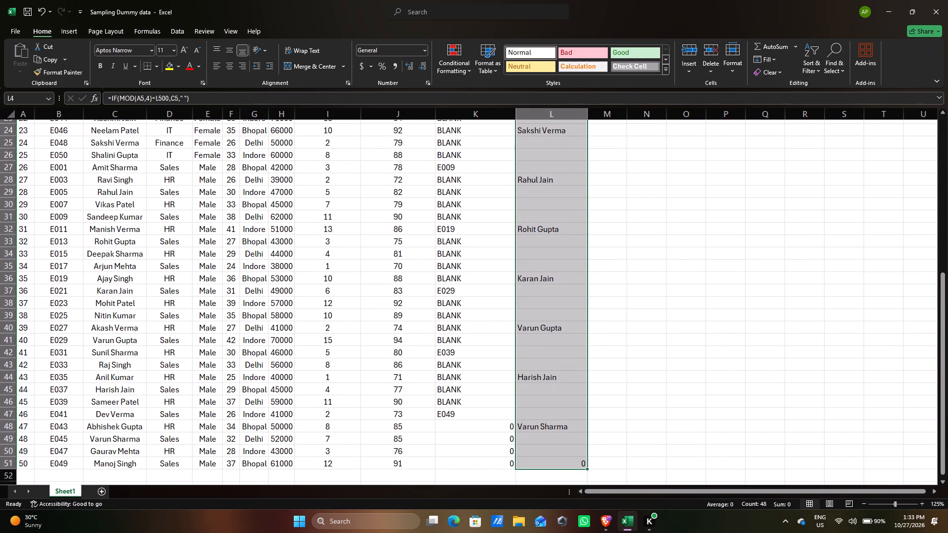
pyautogui.scroll(2, 582, 353)
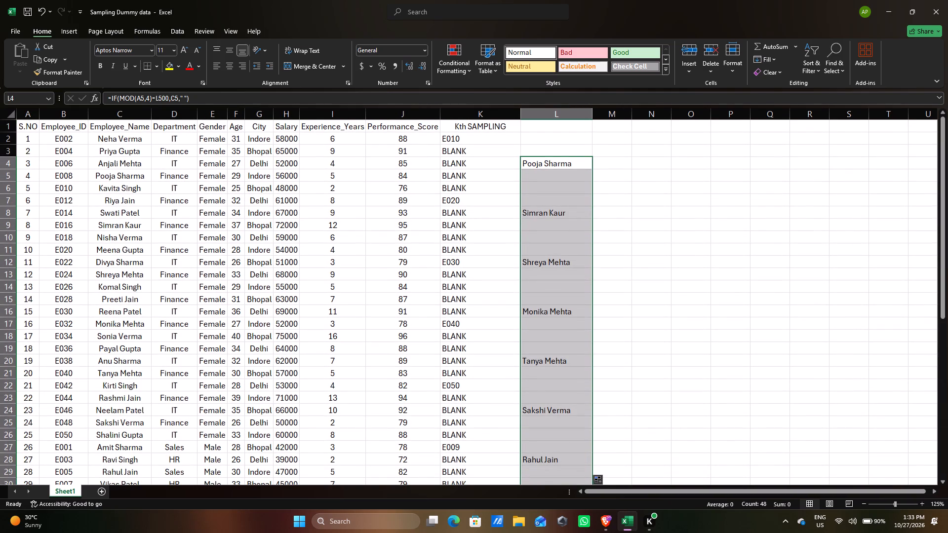
pyautogui.doubleClick(552, 160)
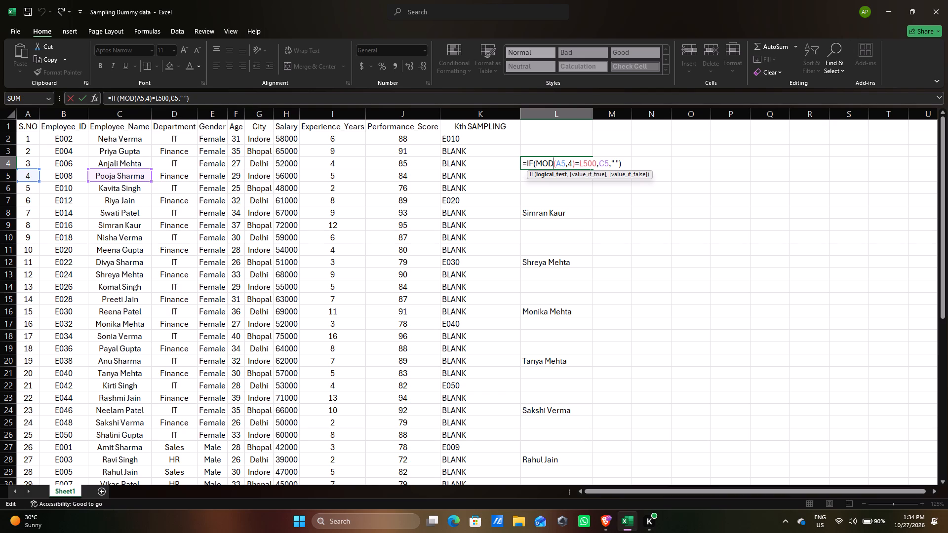
pyautogui.press('Return')
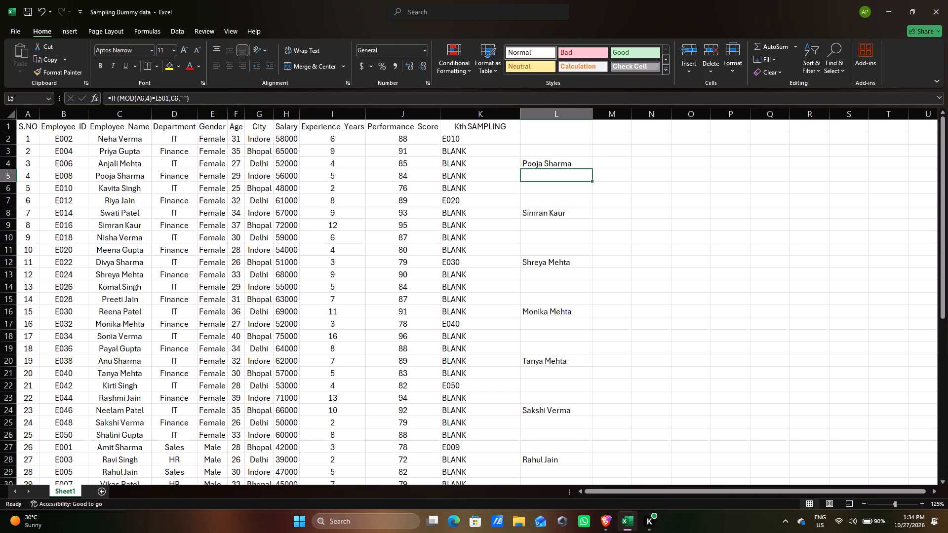
pyautogui.click(554, 166)
pyautogui.click(541, 143)
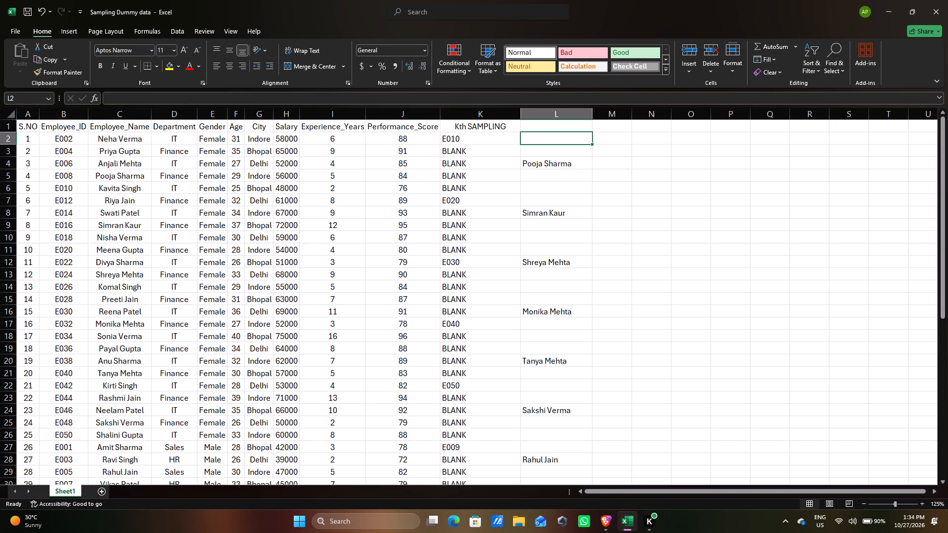
pyautogui.click(538, 153)
pyautogui.click(538, 156)
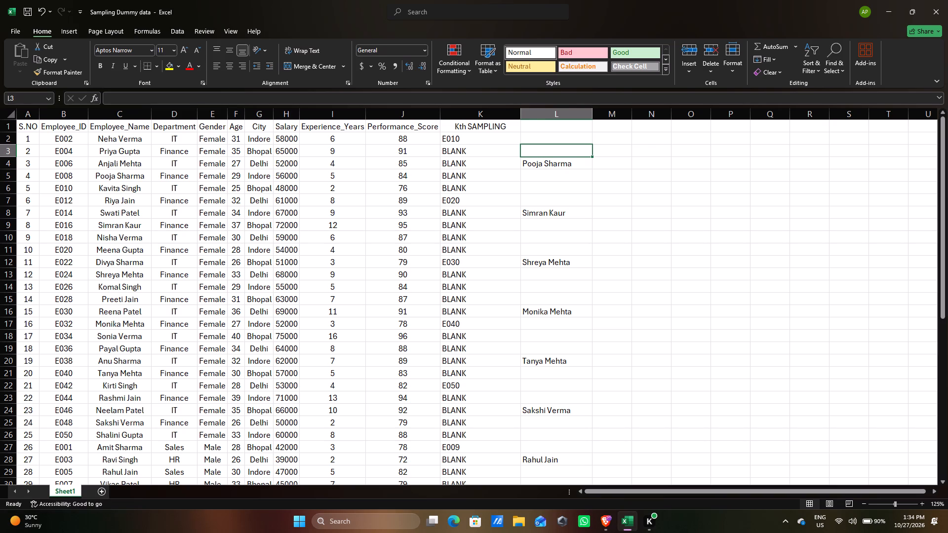
# Inspect the formulas at the end of the sampling columns in cells L51, K50 and K48.
pyautogui.scroll(-4, 556, 341)
pyautogui.scroll(3, 556, 341)
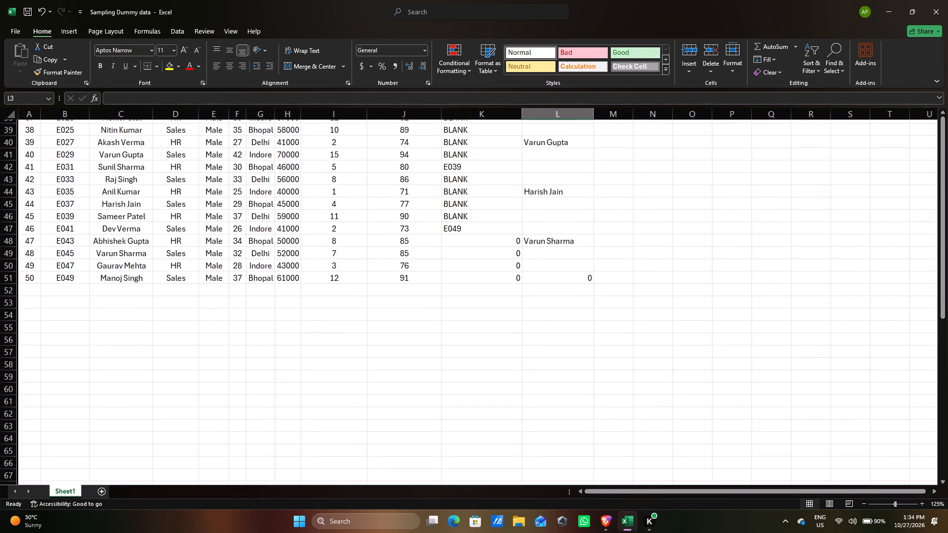
pyautogui.scroll(2, 556, 341)
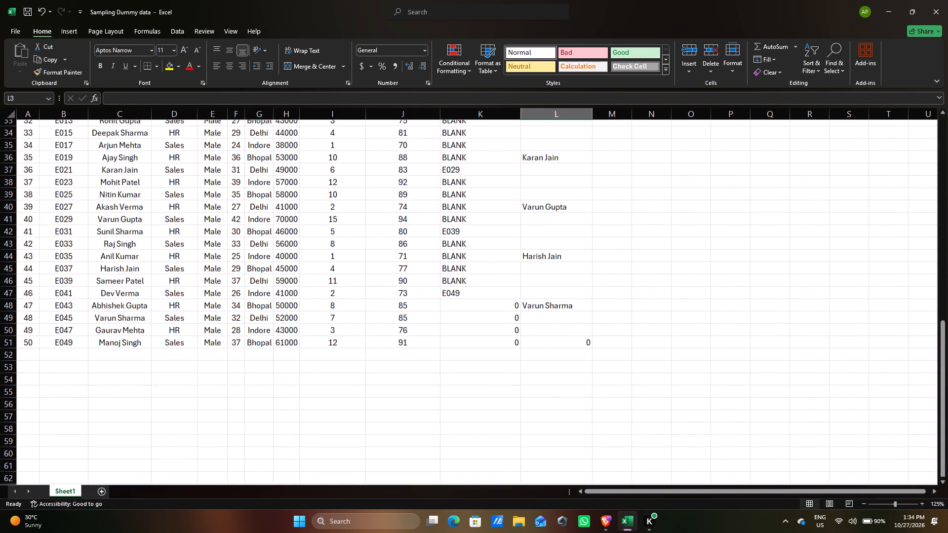
pyautogui.click(572, 336)
pyautogui.click(584, 339)
pyautogui.scroll(1, 584, 339)
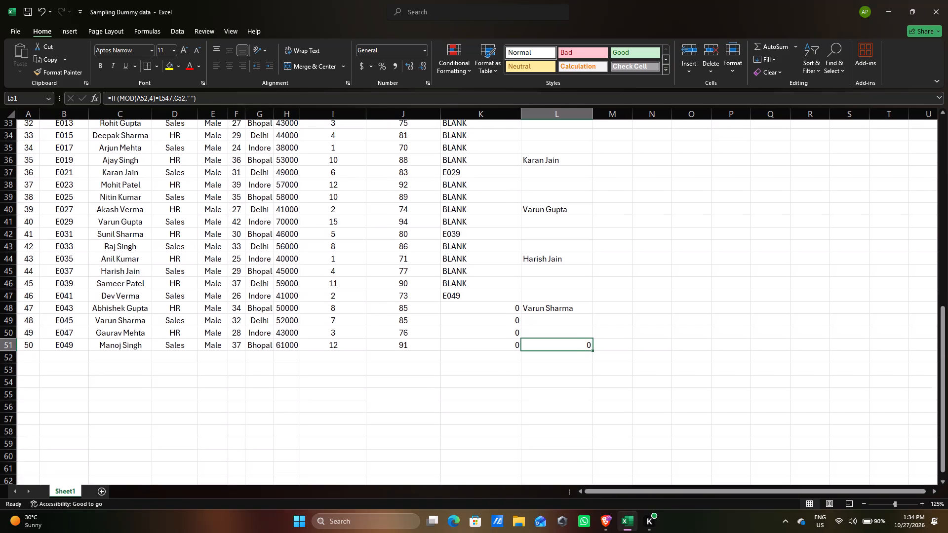
pyautogui.scroll(1, 584, 339)
pyautogui.click(484, 363)
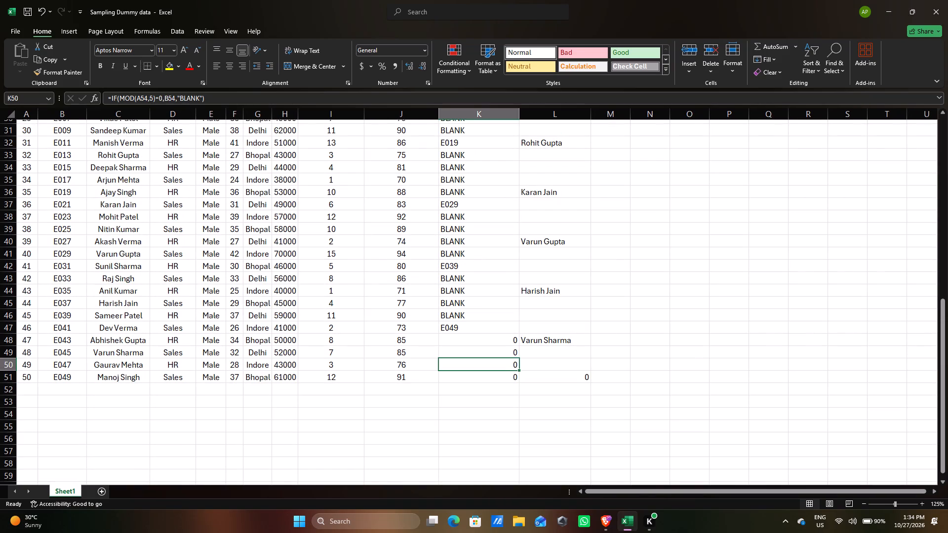
pyautogui.click(486, 343)
pyautogui.scroll(5, 508, 396)
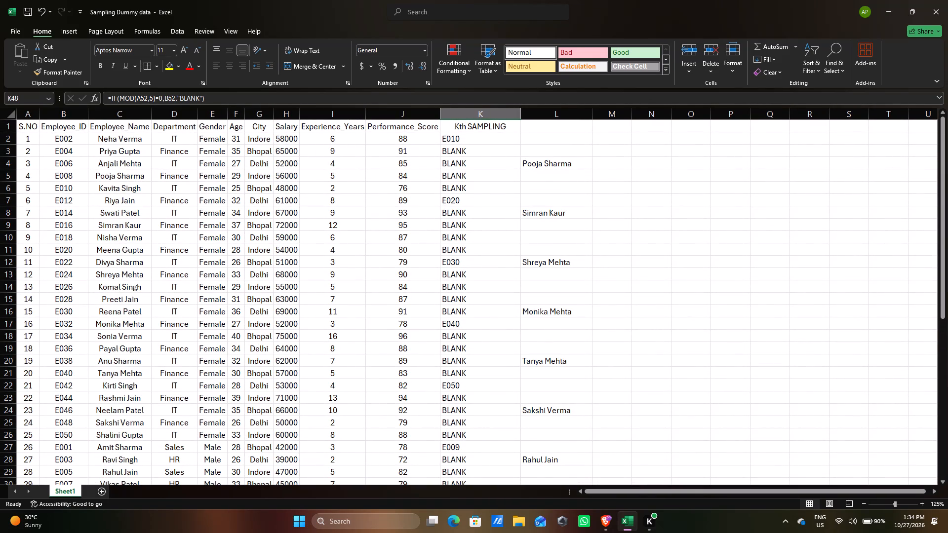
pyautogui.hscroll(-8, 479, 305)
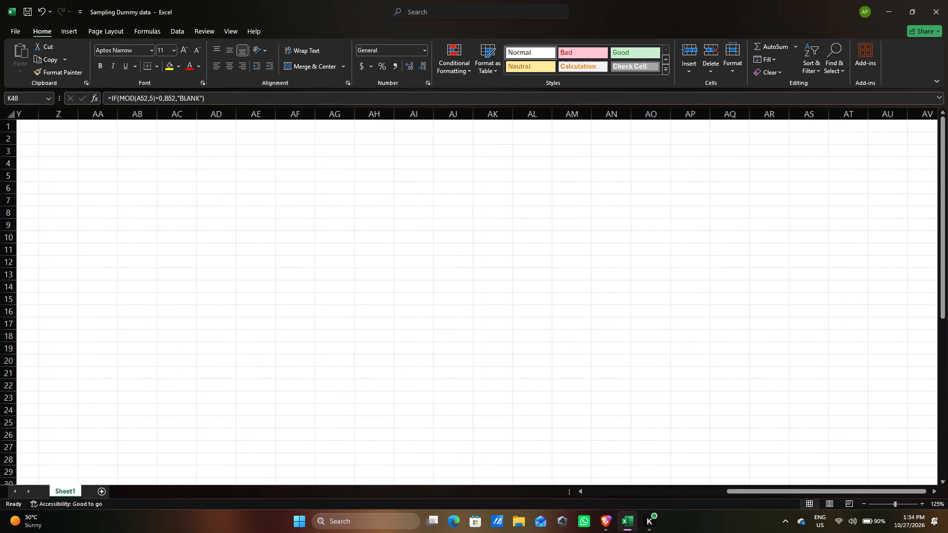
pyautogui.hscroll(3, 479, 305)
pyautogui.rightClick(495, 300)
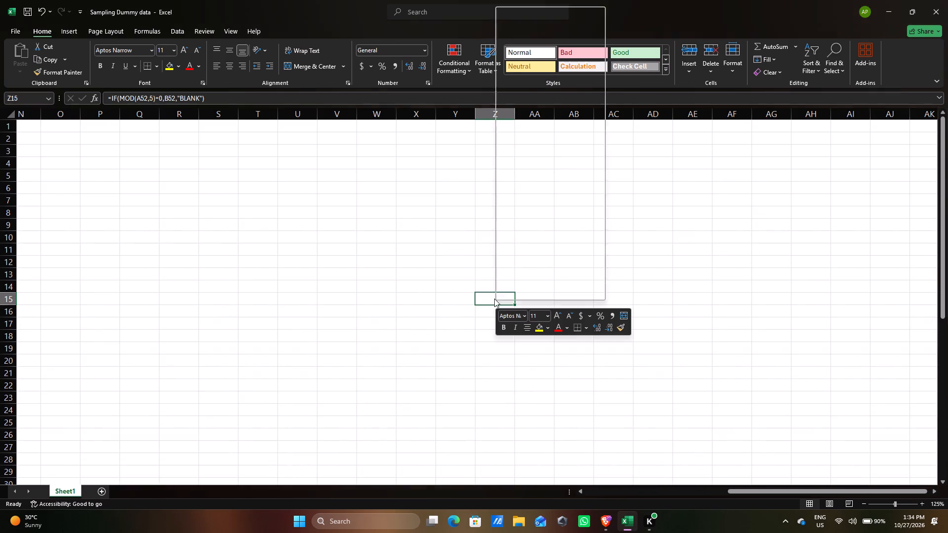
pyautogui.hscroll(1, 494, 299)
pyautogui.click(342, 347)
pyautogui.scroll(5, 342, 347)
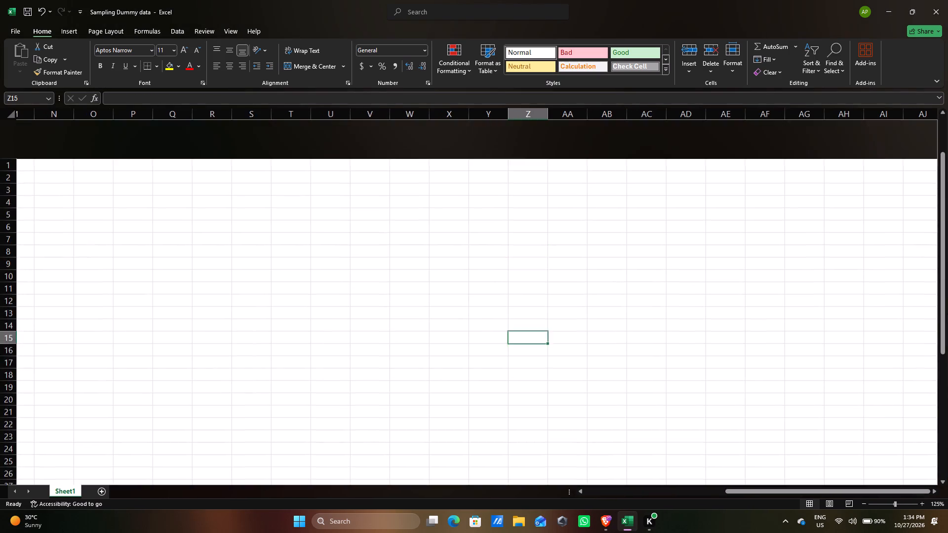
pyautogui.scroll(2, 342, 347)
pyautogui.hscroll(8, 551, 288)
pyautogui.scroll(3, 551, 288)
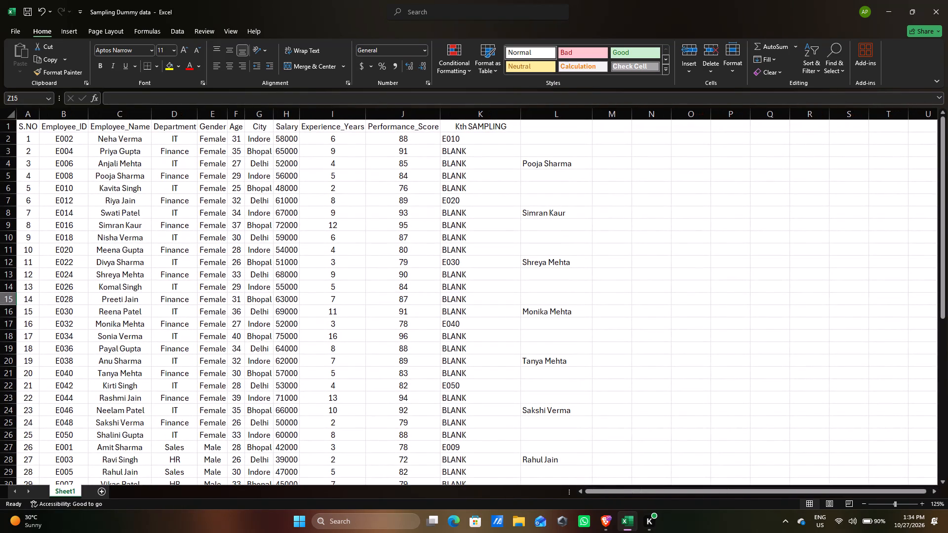
# Apply Outside Borders to cell I12 in the Experience_Years column.
pyautogui.click(314, 181)
pyautogui.click(317, 262)
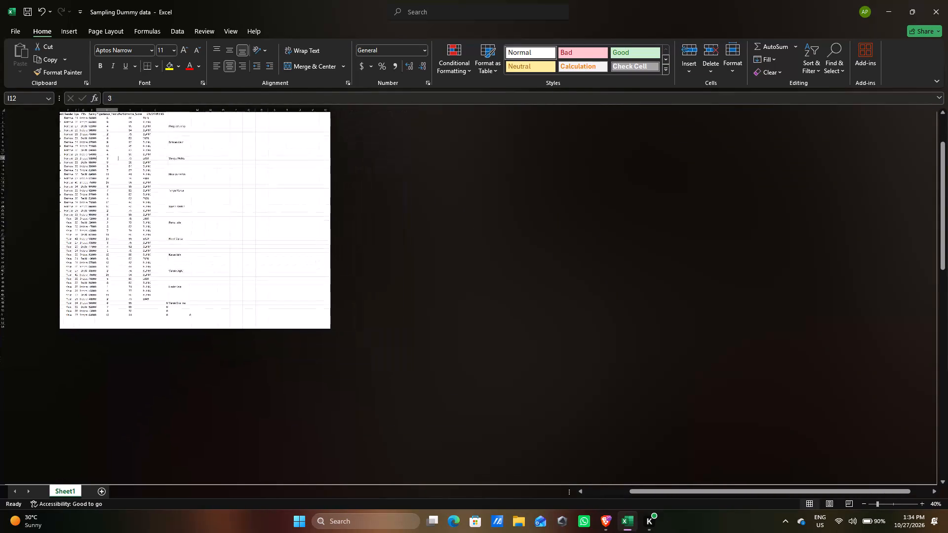
pyautogui.hscroll(5, 317, 262)
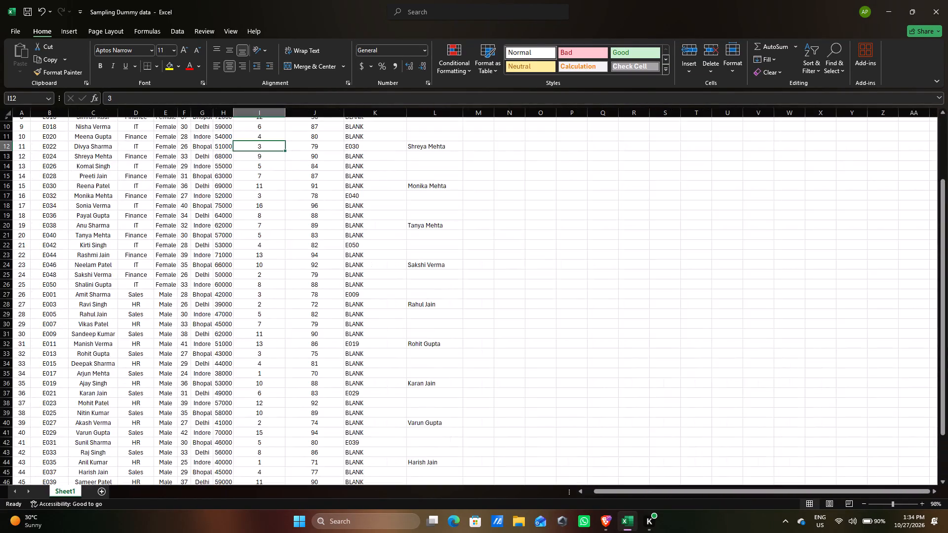
pyautogui.hscroll(2, 317, 262)
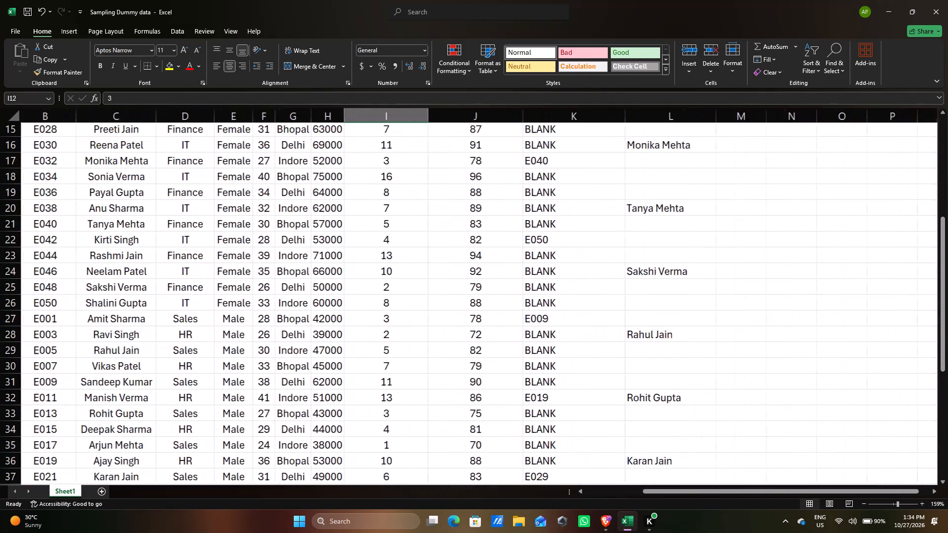
pyautogui.hscroll(1, 317, 262)
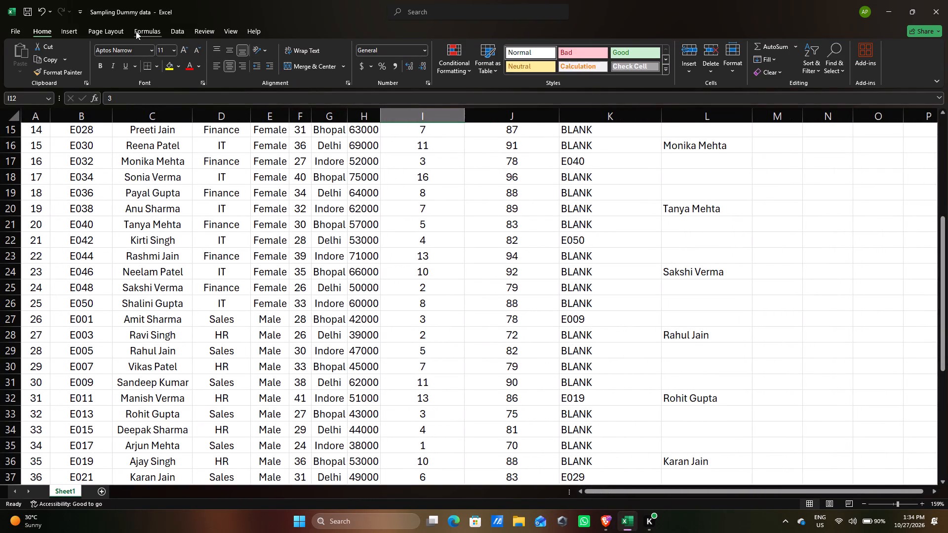
pyautogui.click(41, 34)
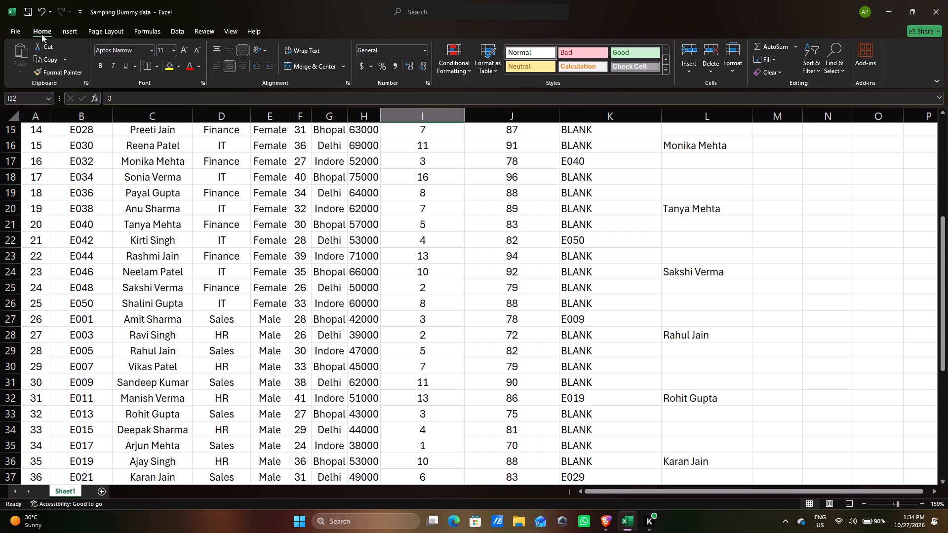
pyautogui.click(148, 65)
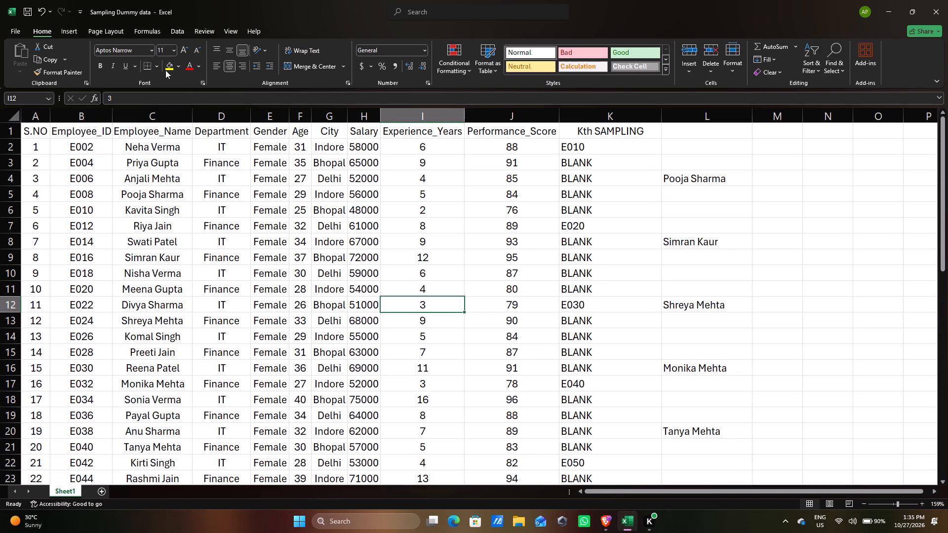
pyautogui.click(158, 66)
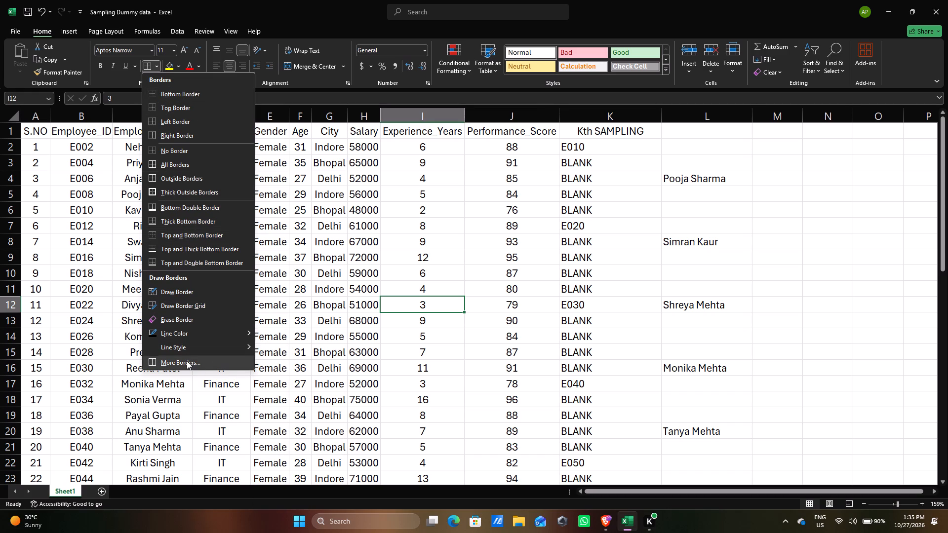
pyautogui.click(171, 180)
pyautogui.click(202, 235)
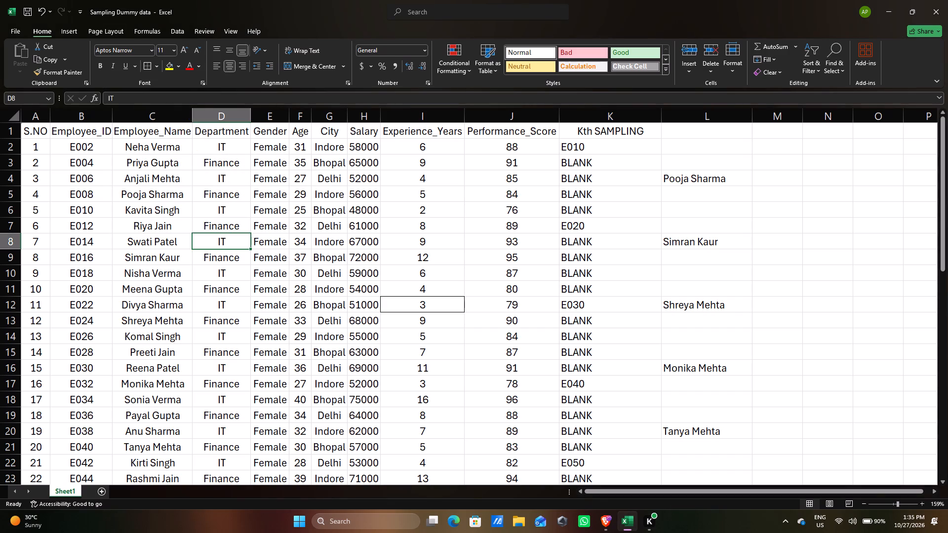
# Set the S.NO header cell A1 to No Border.
pyautogui.click(38, 133)
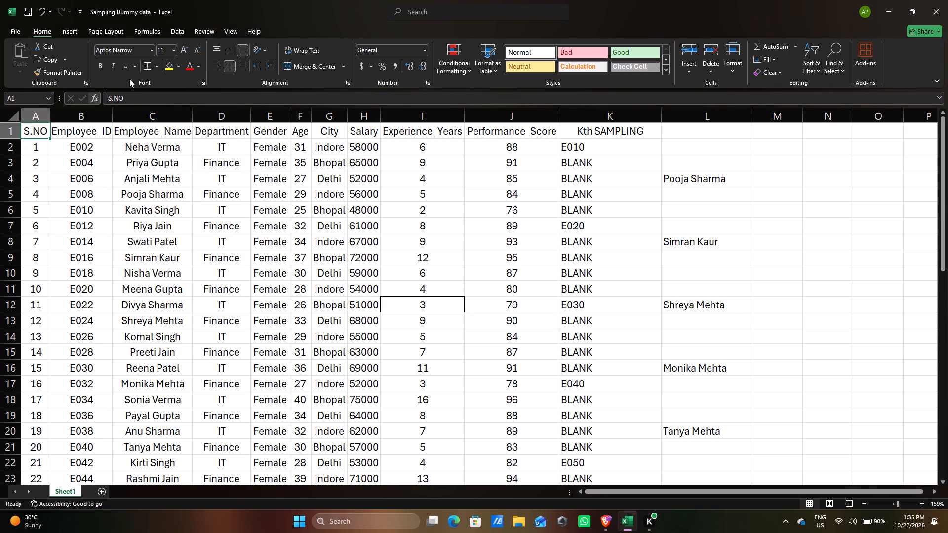
pyautogui.click(147, 65)
pyautogui.click(154, 65)
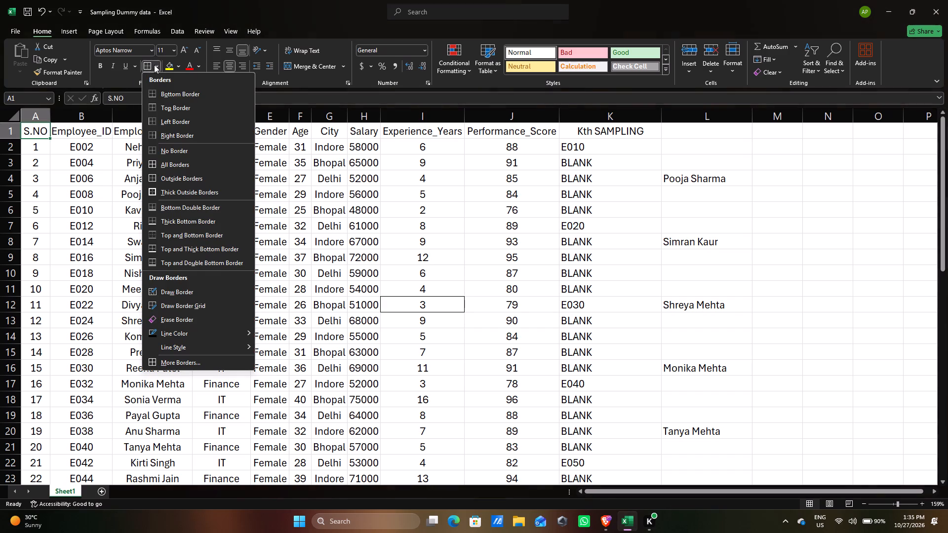
pyautogui.click(188, 151)
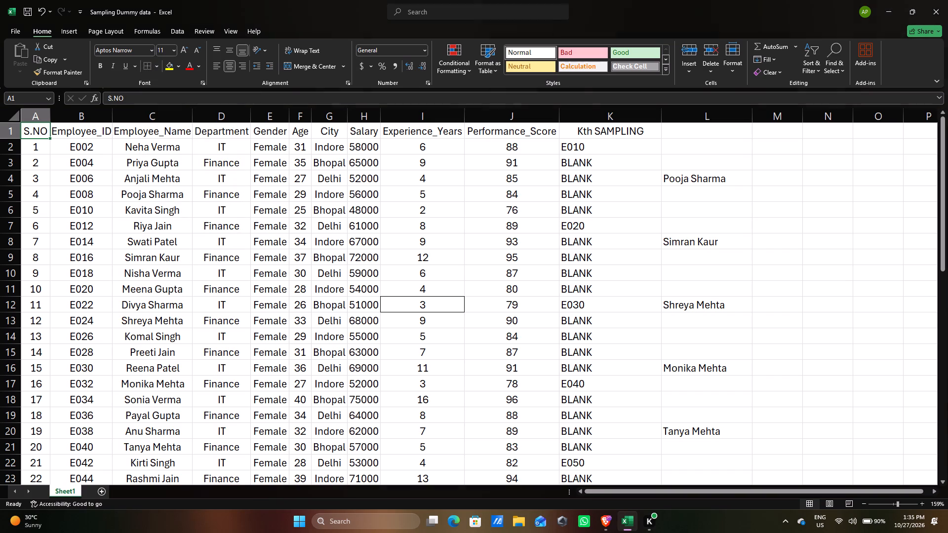
# Use Draw Border to outline C9:D18, adding a divider between columns C and D down to row 21 and a line above row 18.
pyautogui.click(159, 62)
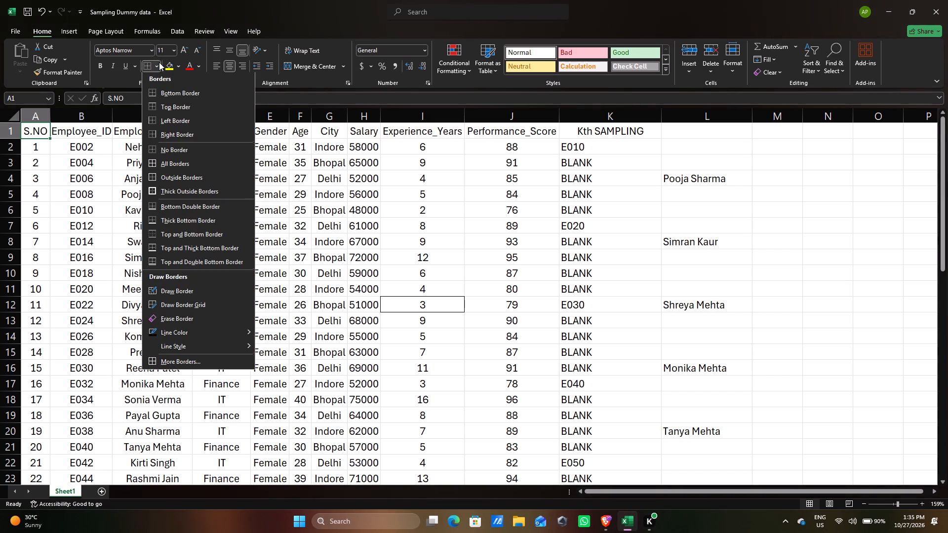
pyautogui.click(181, 291)
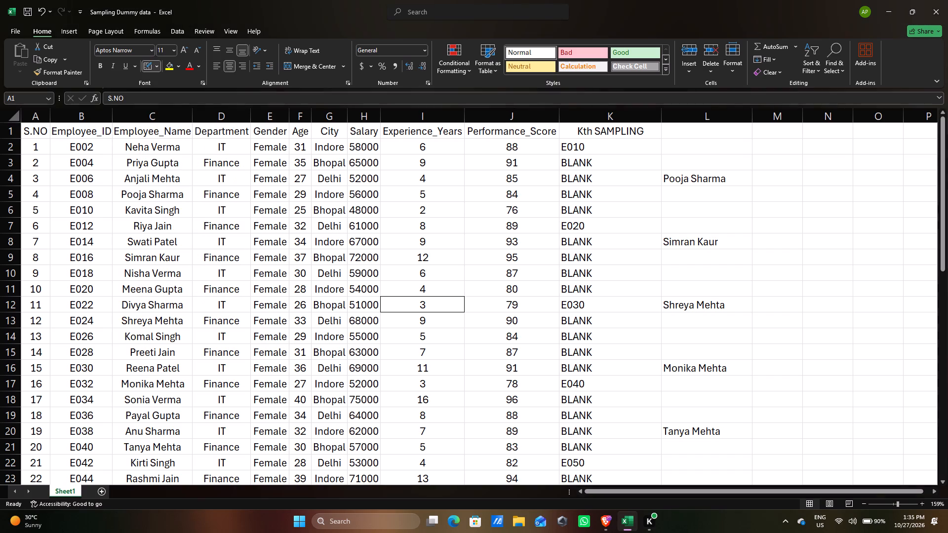
pyautogui.moveTo(153, 260); pyautogui.dragTo(238, 402)
pyautogui.click(238, 400)
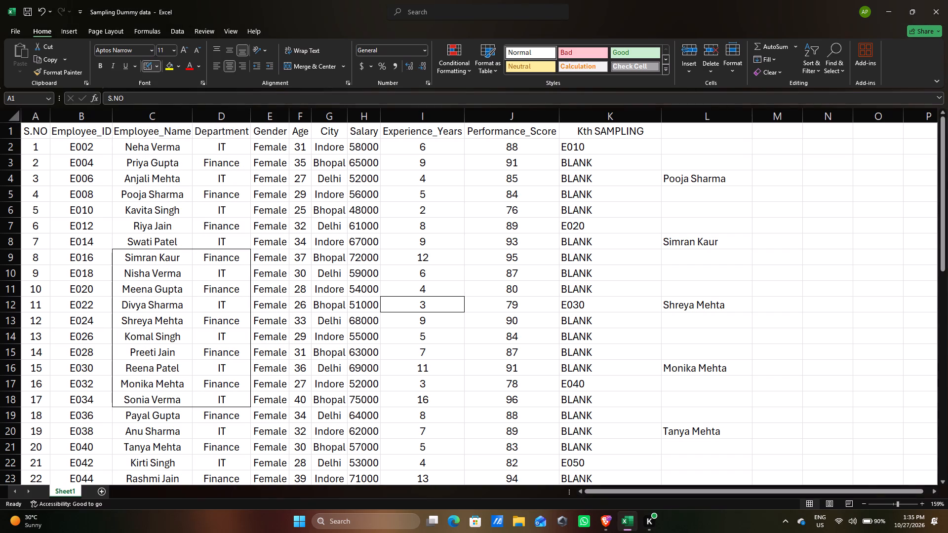
pyautogui.moveTo(188, 254); pyautogui.dragTo(215, 389)
pyautogui.moveTo(195, 256); pyautogui.dragTo(190, 281)
pyautogui.moveTo(190, 281); pyautogui.dragTo(184, 442)
pyautogui.moveTo(228, 249); pyautogui.dragTo(244, 406)
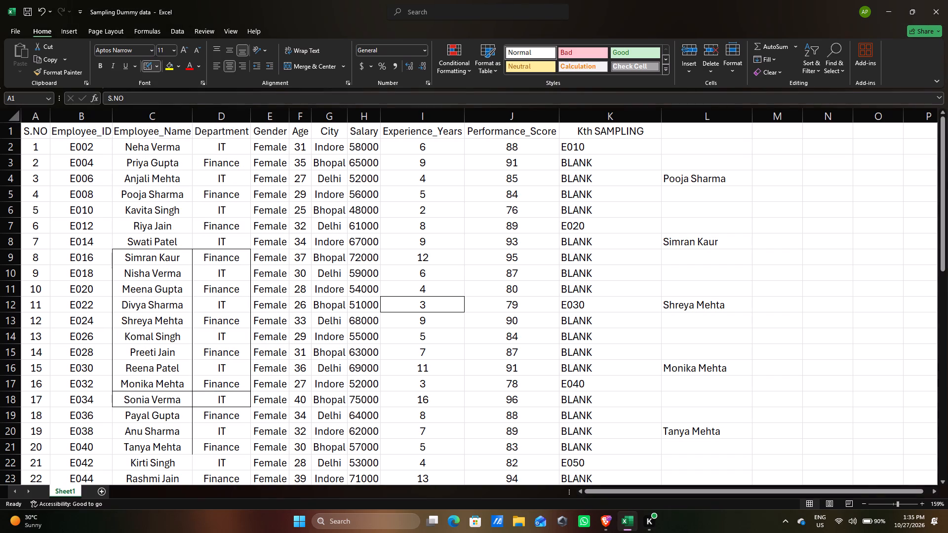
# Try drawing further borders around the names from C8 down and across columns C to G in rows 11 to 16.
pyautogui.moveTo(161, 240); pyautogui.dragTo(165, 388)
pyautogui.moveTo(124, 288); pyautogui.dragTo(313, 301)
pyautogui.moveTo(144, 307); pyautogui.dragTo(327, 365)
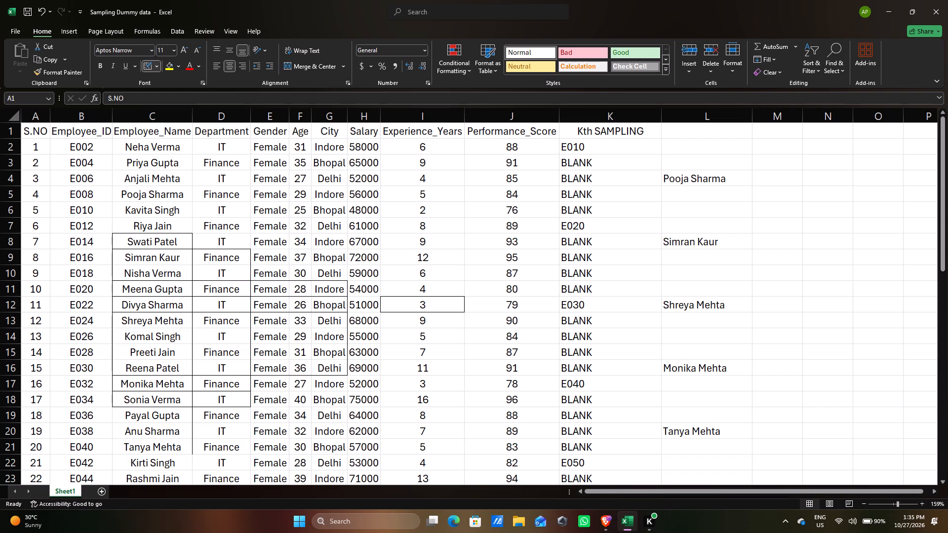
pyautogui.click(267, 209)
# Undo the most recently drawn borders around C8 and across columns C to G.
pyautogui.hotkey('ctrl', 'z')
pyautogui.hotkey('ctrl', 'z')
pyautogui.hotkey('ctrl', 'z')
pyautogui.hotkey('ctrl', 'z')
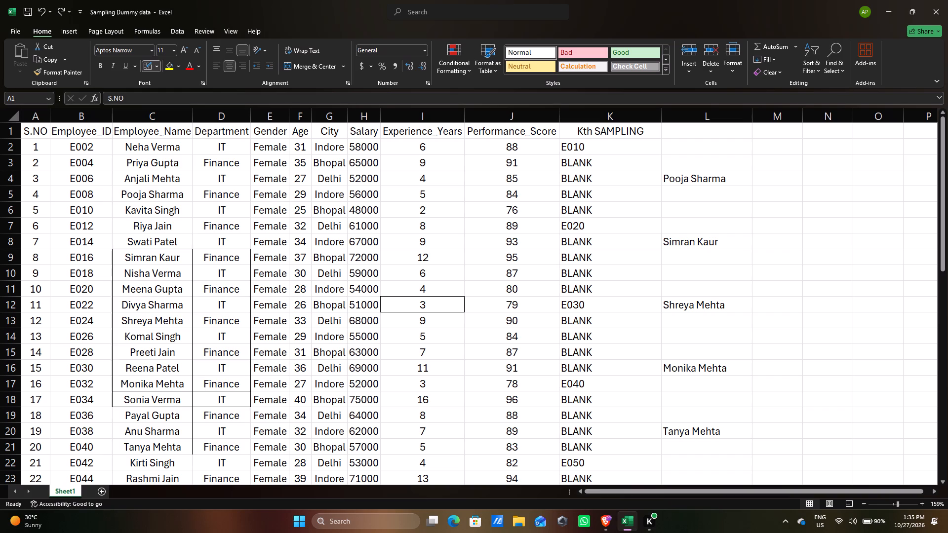
# Undo all drawn borders on C9:D21 and the most recent border changes on cell I12.
pyautogui.hotkey('ctrl', 'z')
pyautogui.hotkey('ctrl', 'z')
pyautogui.hotkey('ctrl', 'z')
pyautogui.hotkey('ctrl', 'z')
pyautogui.hotkey('ctrl', 'z')
pyautogui.hotkey('ctrl', 'z')
pyautogui.hotkey('ctrl', 'z')
pyautogui.hotkey('ctrl', 'z')
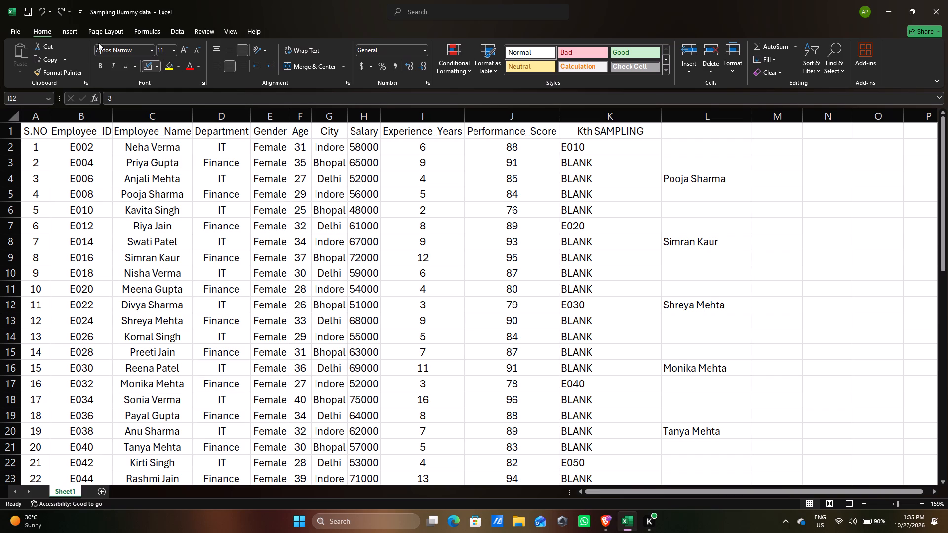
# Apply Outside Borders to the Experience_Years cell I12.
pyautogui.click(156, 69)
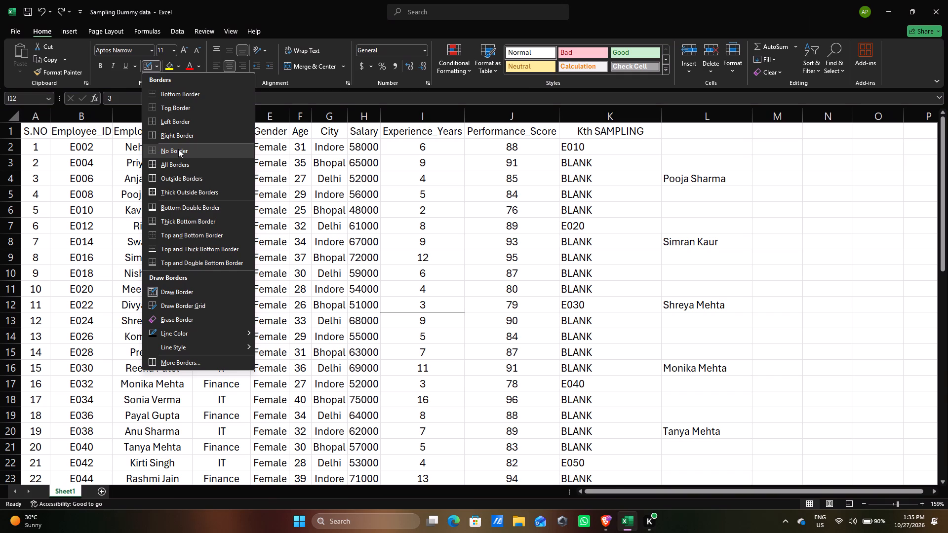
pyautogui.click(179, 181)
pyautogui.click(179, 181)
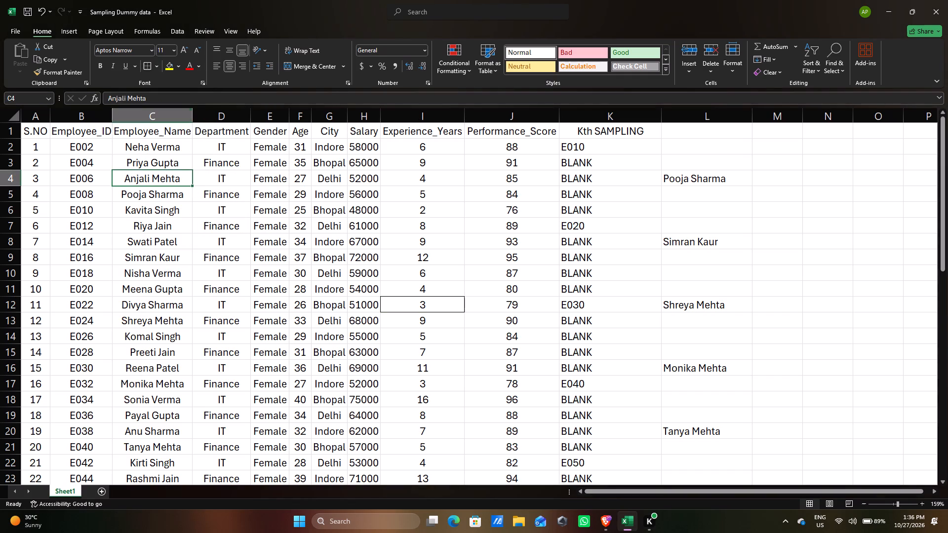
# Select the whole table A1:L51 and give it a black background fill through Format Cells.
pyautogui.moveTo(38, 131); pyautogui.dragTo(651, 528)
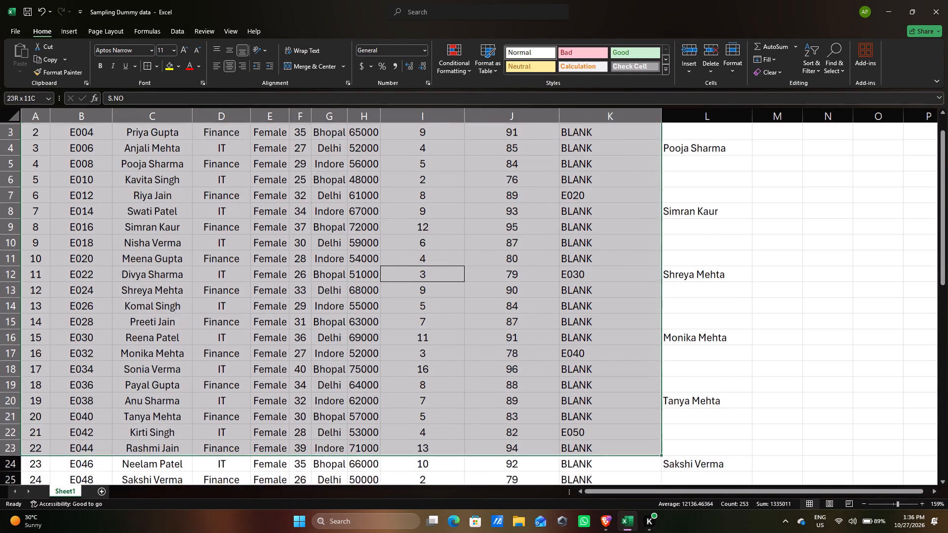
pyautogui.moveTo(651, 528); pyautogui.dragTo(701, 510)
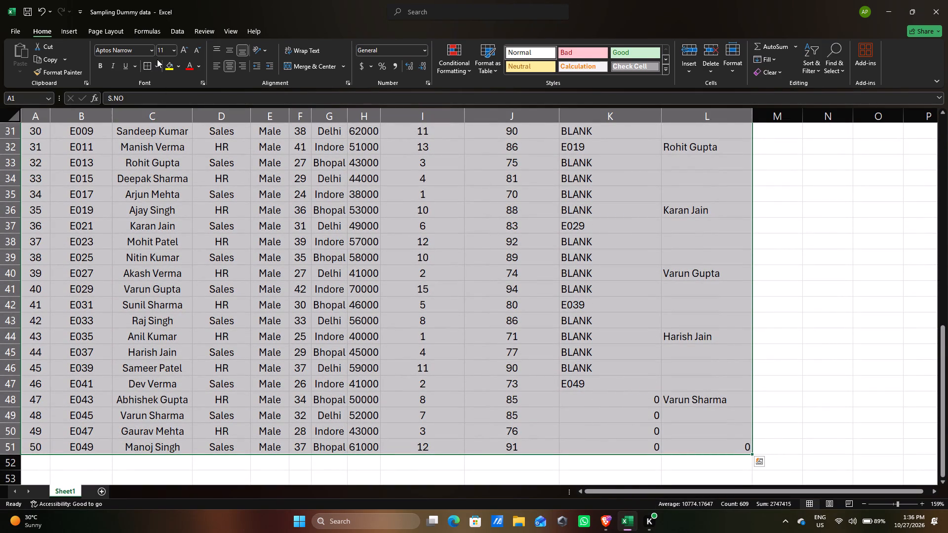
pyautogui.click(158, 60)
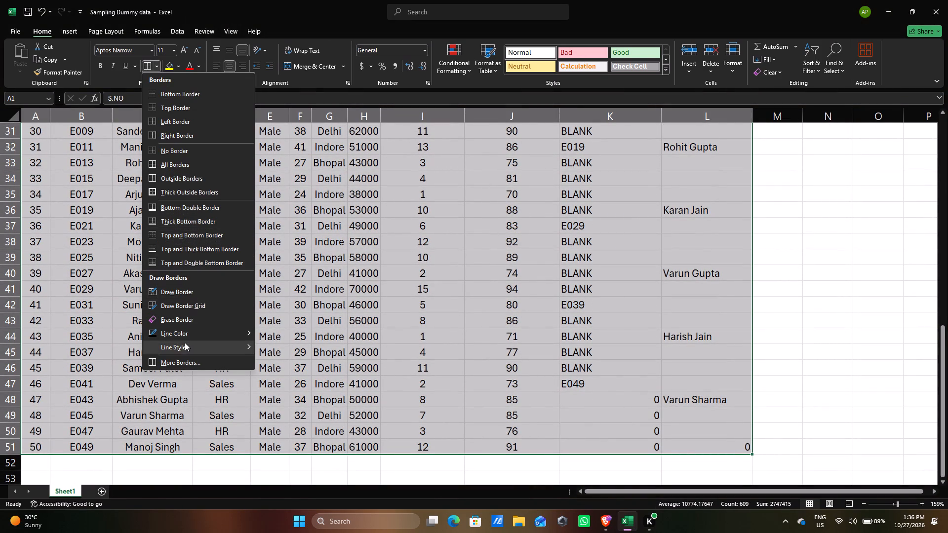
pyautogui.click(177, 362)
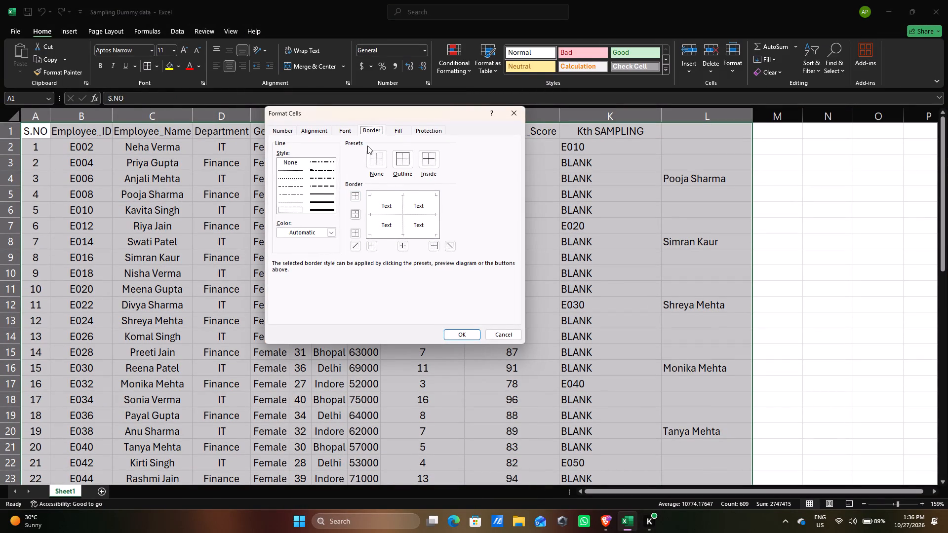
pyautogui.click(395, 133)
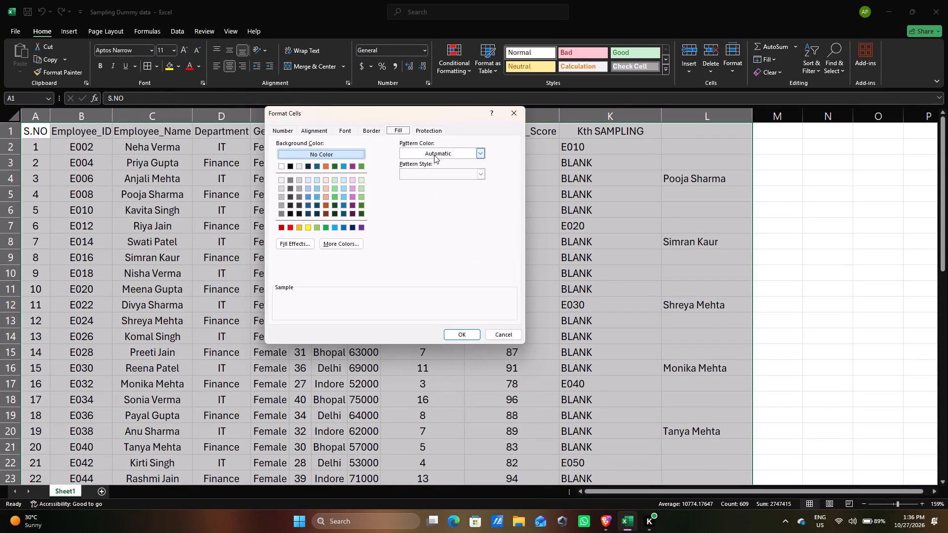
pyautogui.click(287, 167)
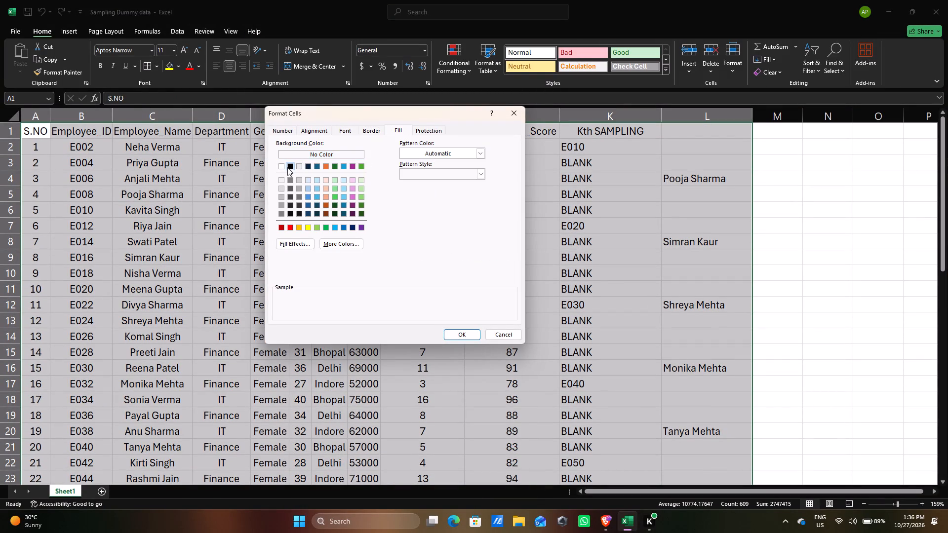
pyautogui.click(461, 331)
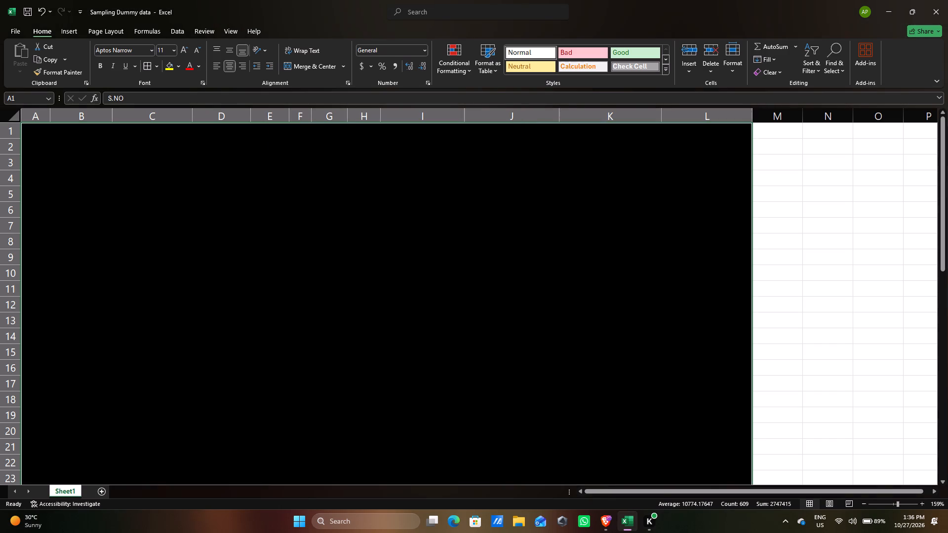
# Undo the black table fill and the remaining border changes on cell I12.
pyautogui.hotkey('ctrl', 'z')
pyautogui.hotkey('ctrl', 'z')
pyautogui.hotkey('ctrl', 'z')
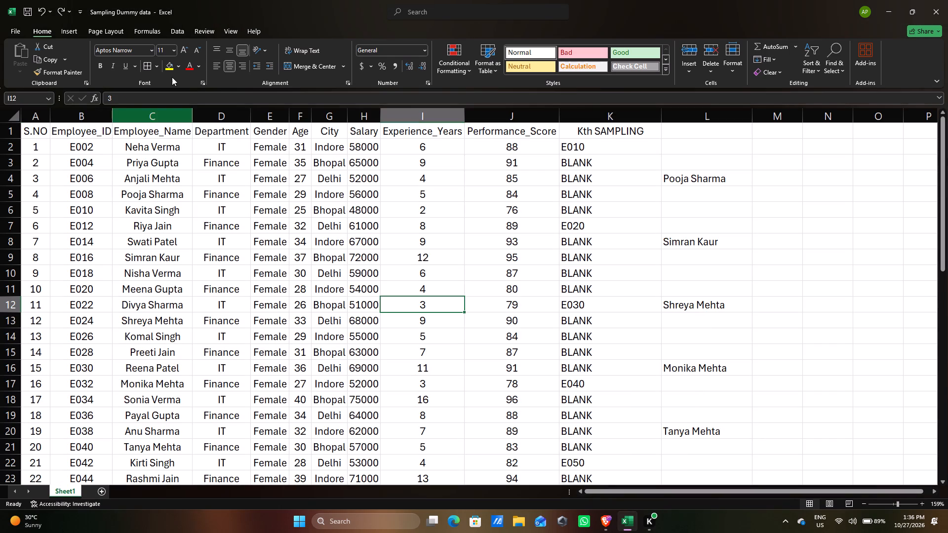
# Fill the Experience_Years cell I12 yellow, and replace that fill with white.
pyautogui.click(167, 70)
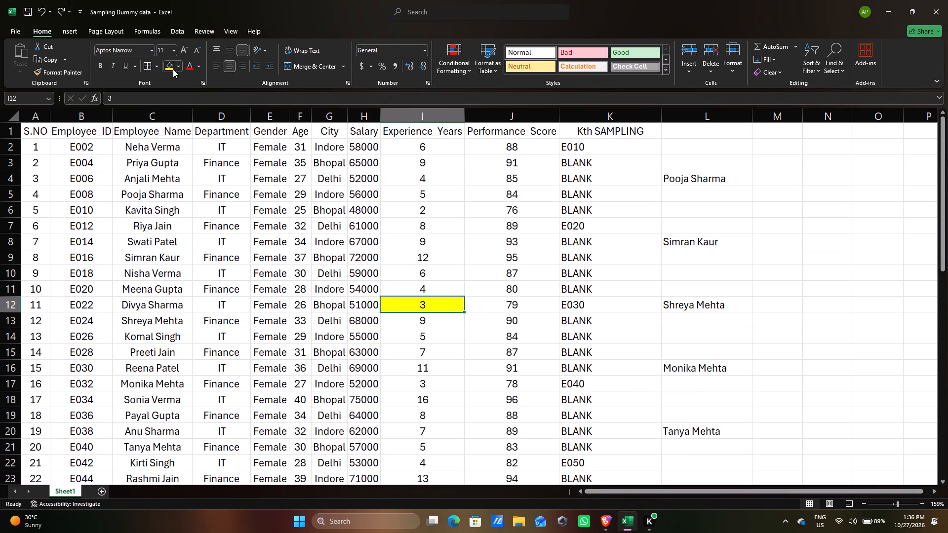
pyautogui.click(180, 65)
pyautogui.click(167, 86)
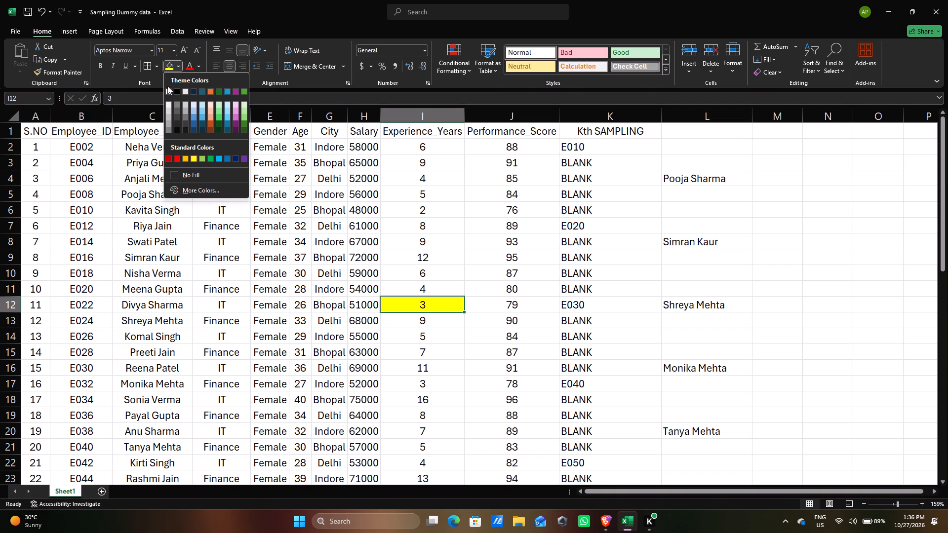
pyautogui.click(169, 89)
# Set the font colour of cell I12 to red.
pyautogui.click(184, 69)
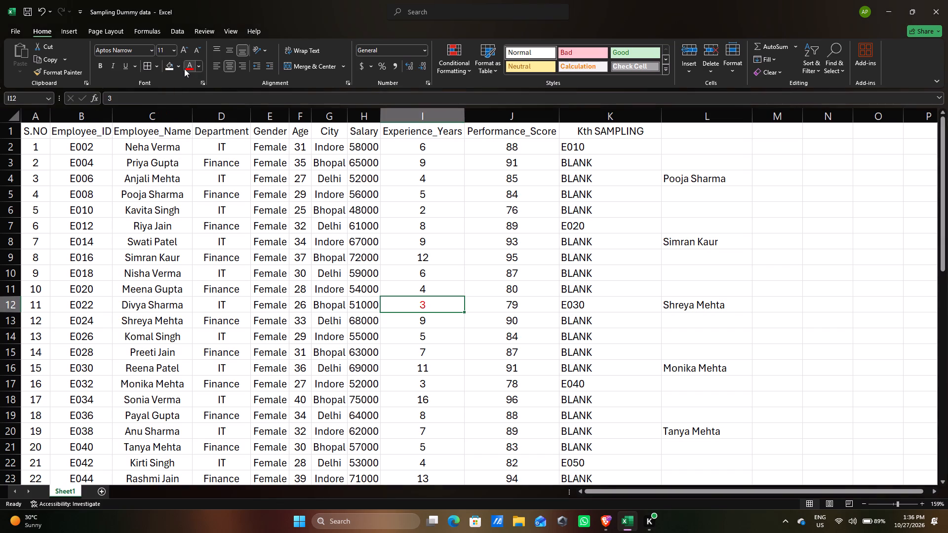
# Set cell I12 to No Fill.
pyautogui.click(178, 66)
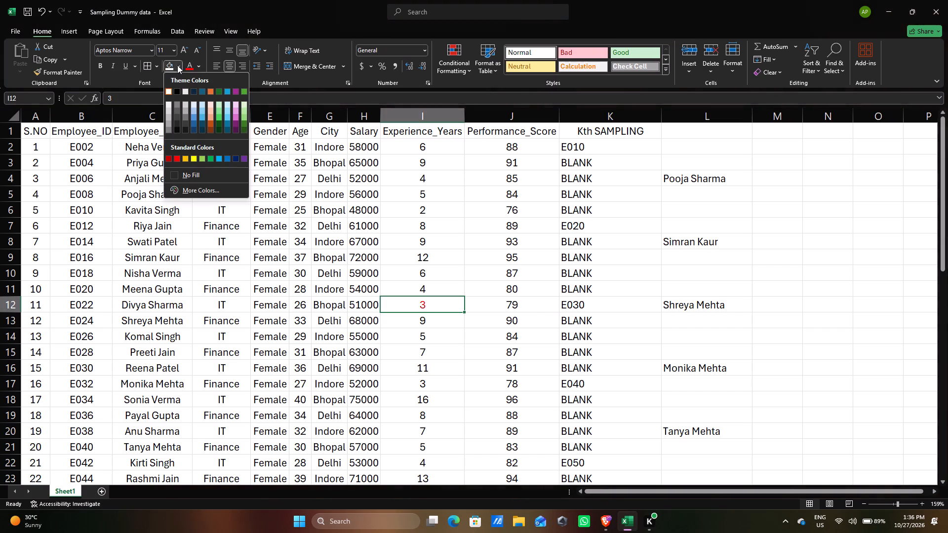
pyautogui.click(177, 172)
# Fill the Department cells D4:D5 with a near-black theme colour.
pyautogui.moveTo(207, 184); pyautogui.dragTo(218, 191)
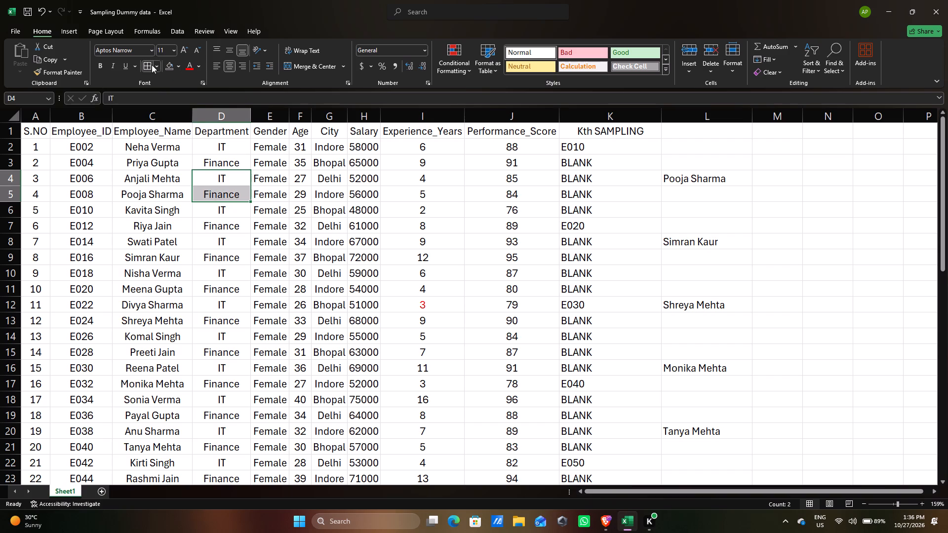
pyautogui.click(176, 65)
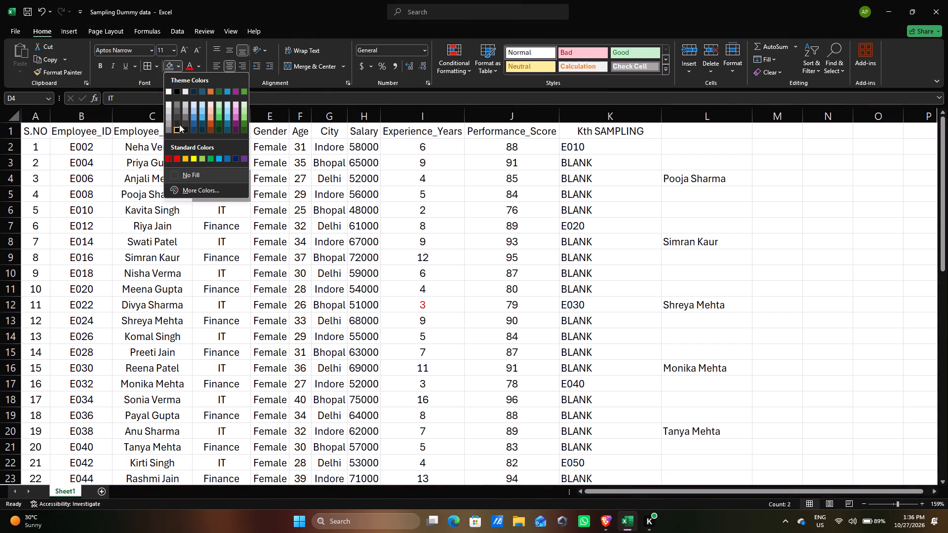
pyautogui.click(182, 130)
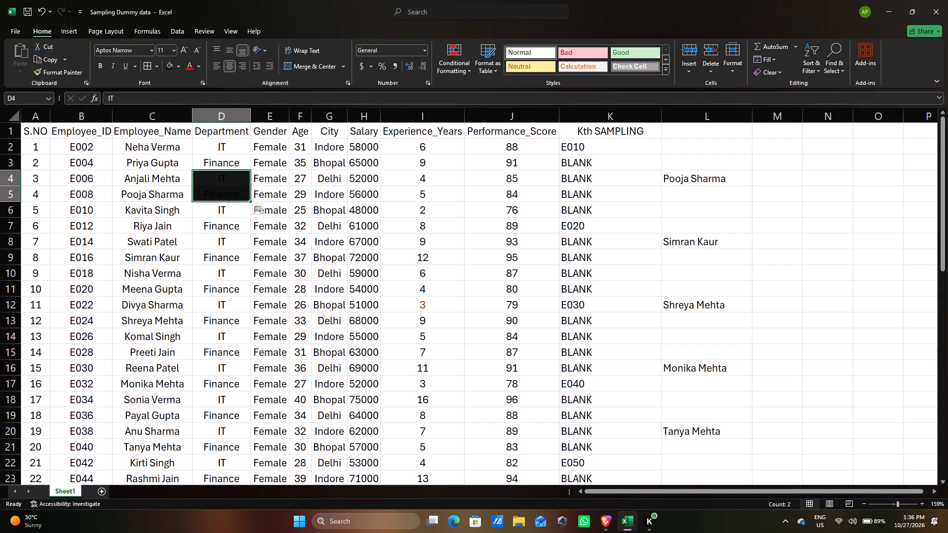
# Undo the dark fill on D4:D5 and the No Fill change on I12, and select cell C6.
pyautogui.click(184, 224)
pyautogui.hotkey('ctrl', 'z')
pyautogui.hotkey('ctrl', 'z')
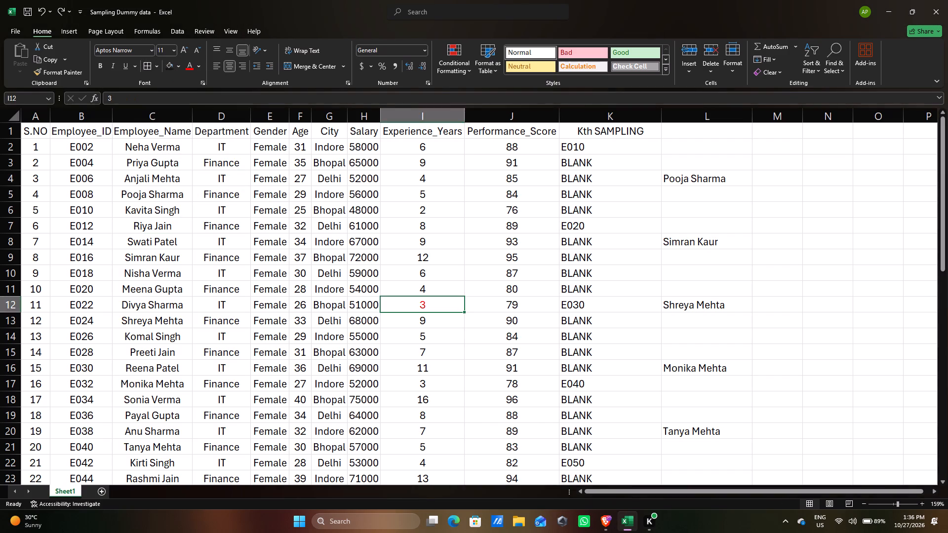
pyautogui.click(170, 209)
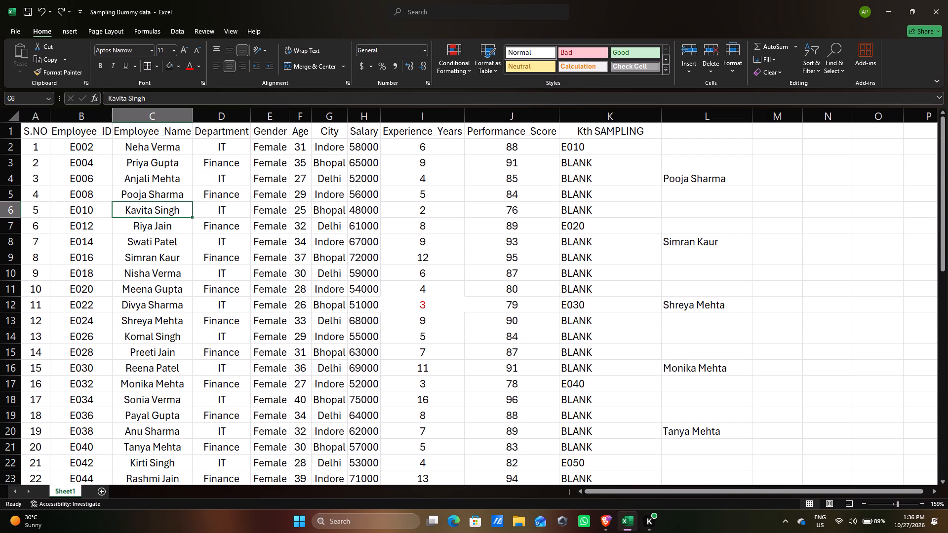
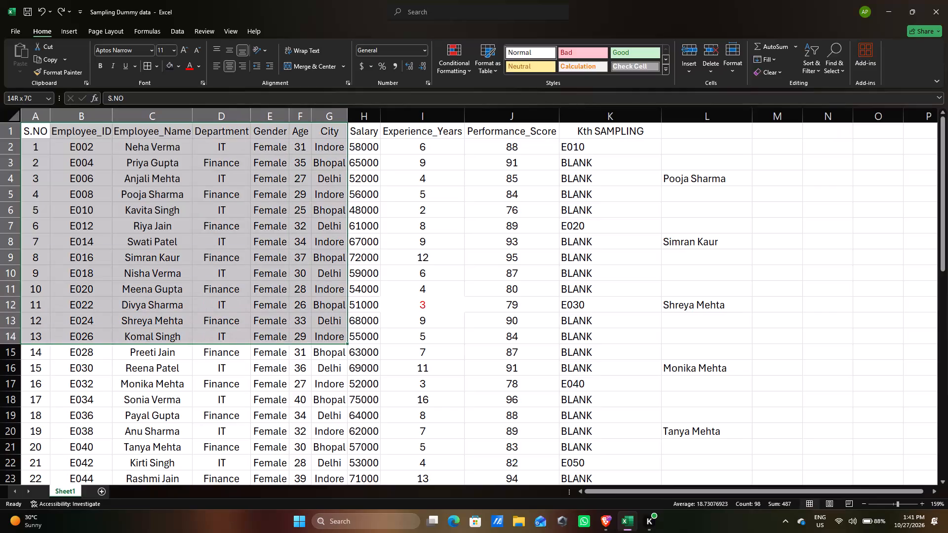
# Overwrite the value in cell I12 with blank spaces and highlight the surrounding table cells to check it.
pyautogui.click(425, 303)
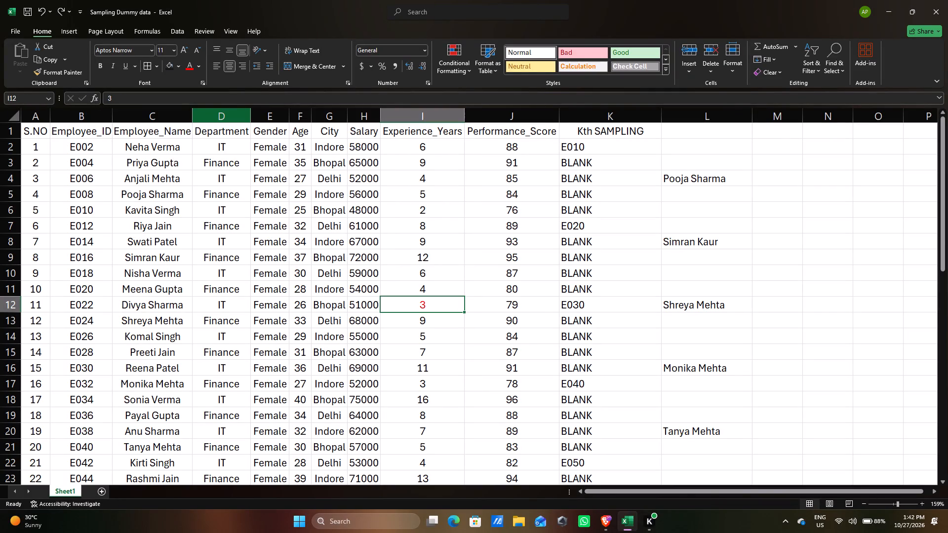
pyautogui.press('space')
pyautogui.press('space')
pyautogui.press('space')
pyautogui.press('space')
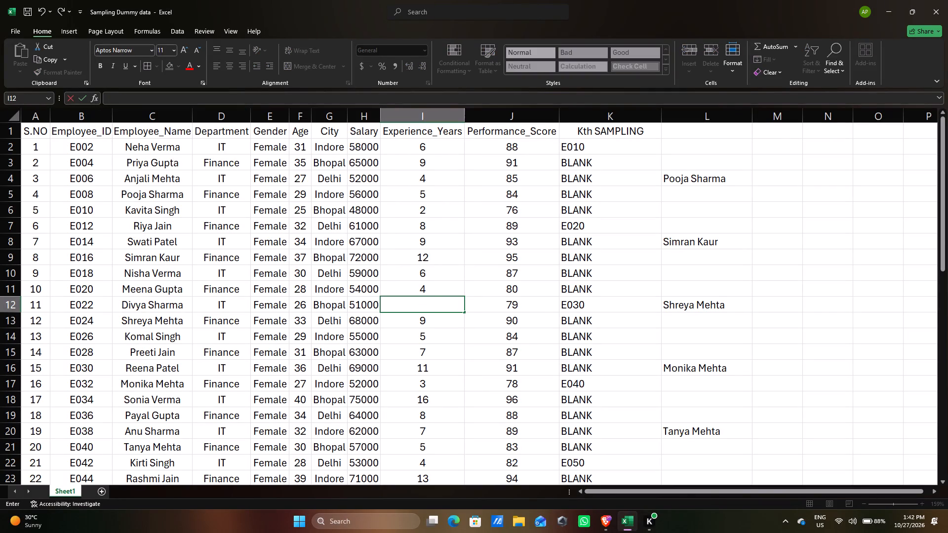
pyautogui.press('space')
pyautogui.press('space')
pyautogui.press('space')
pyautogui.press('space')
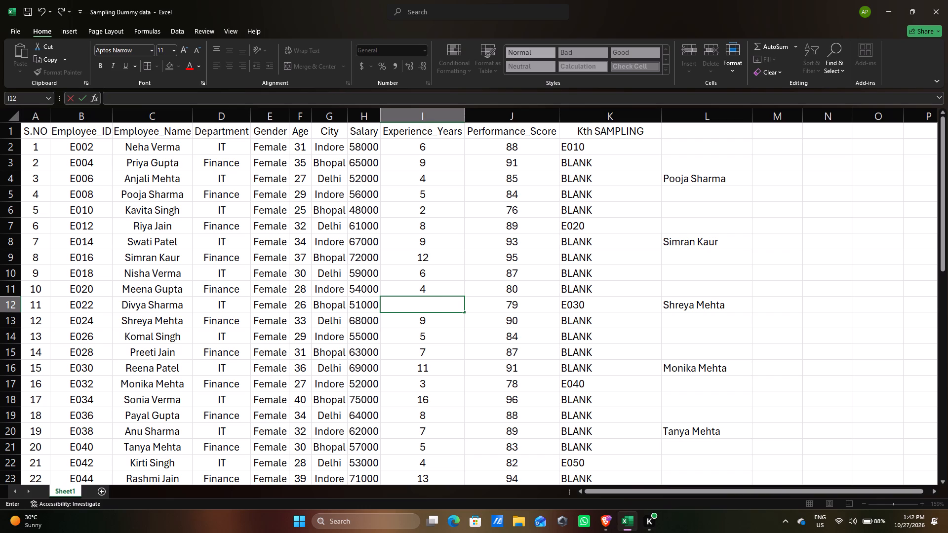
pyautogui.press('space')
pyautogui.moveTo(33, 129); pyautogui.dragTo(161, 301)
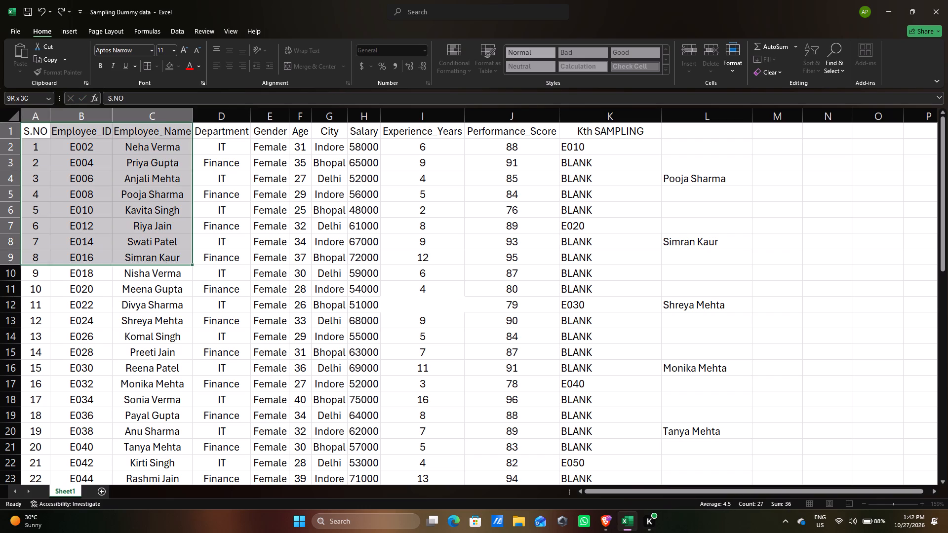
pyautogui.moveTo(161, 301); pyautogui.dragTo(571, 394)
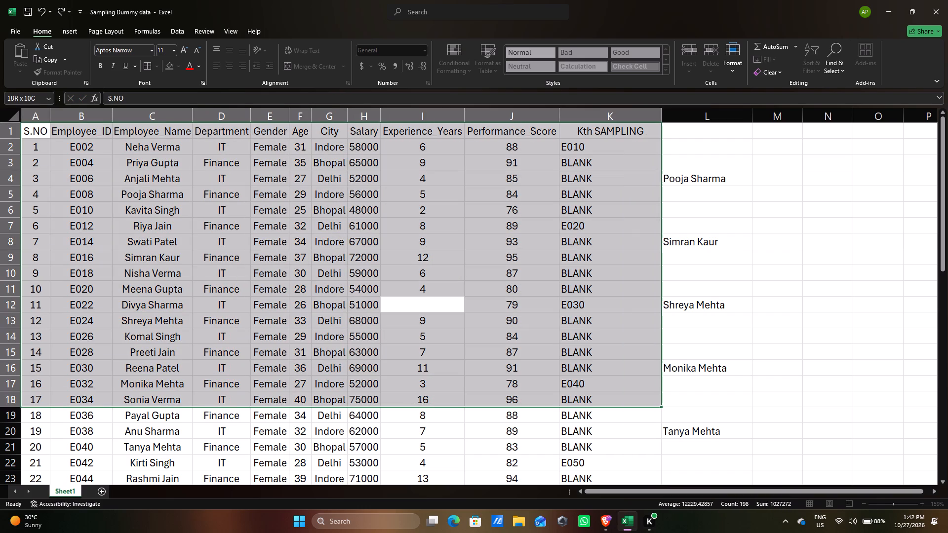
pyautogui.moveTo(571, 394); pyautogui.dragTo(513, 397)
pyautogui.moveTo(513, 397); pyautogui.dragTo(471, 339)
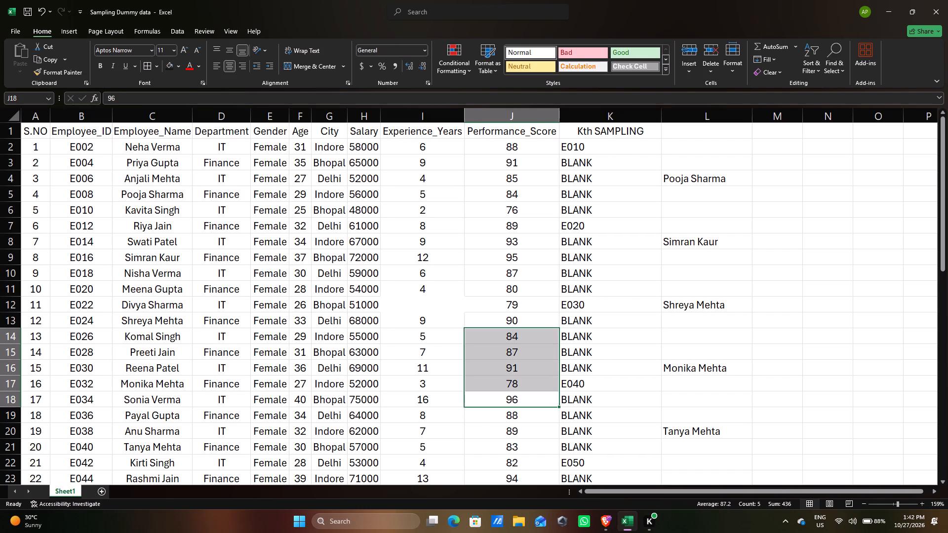
# Undo the blank-space entry and the red font colour on cell I12.
pyautogui.click(441, 311)
pyautogui.hotkey('ctrl', 'z')
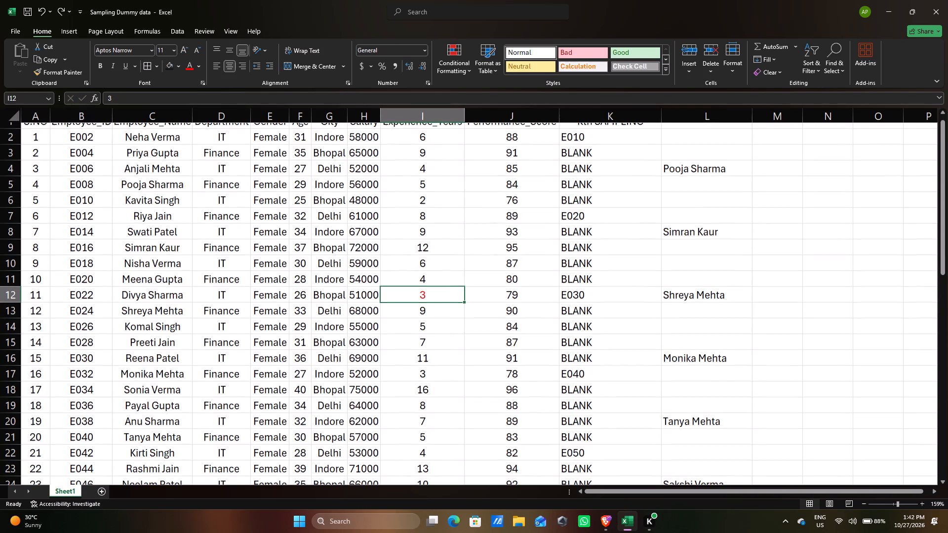
pyautogui.hotkey('ctrl', 'z')
# Select the table range A1:H18, from the S.NO header through the Salary column.
pyautogui.scroll(5, 139, 209)
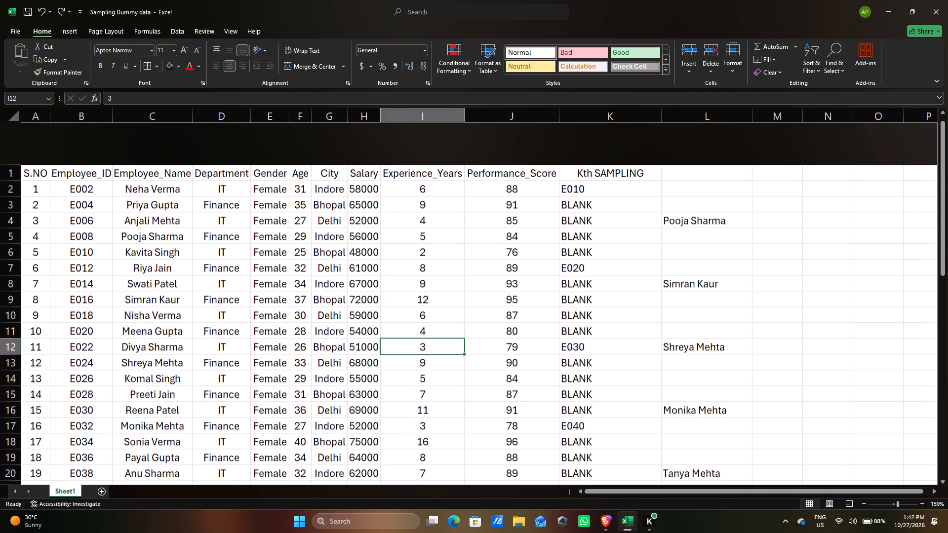
pyautogui.moveTo(37, 134); pyautogui.dragTo(316, 383)
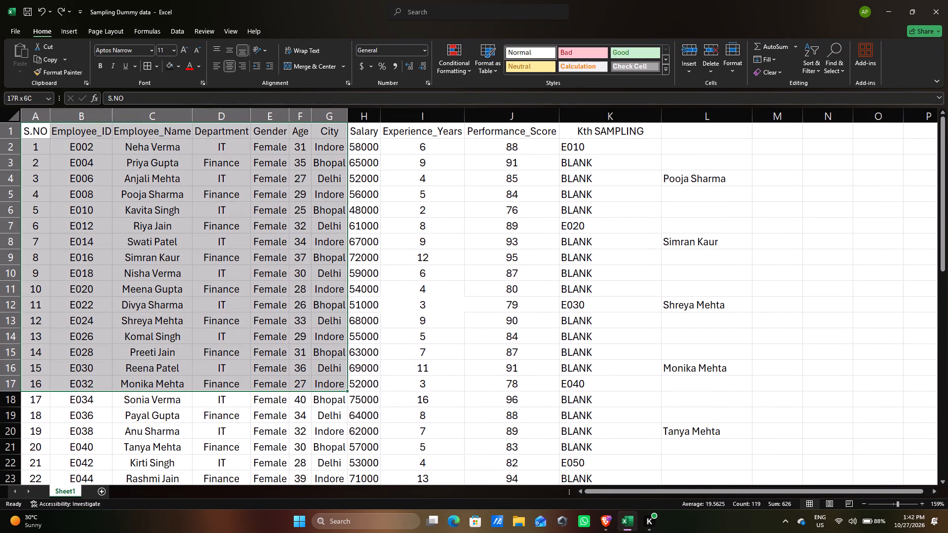
pyautogui.moveTo(316, 383); pyautogui.dragTo(376, 398)
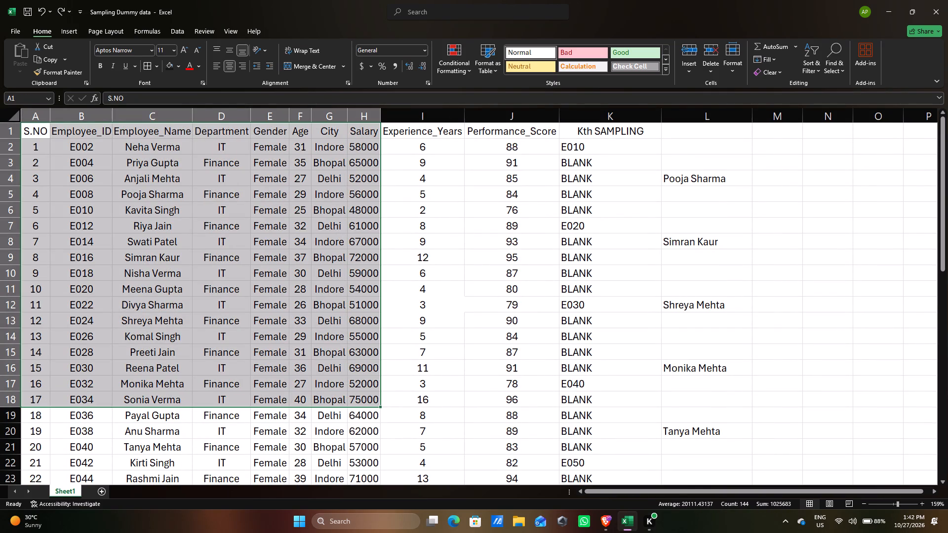
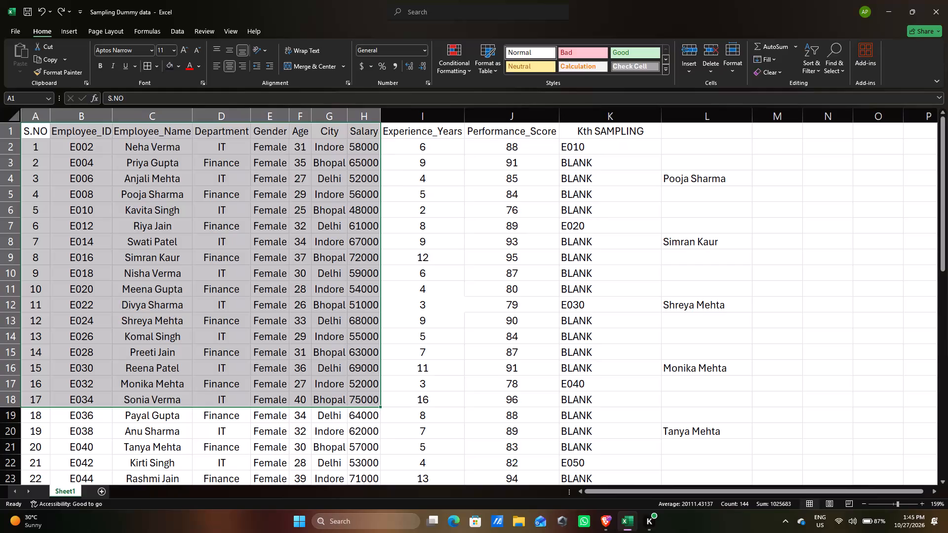
# Turn on AutoFilter for the table's header row, starting from the Performance_Score header.
pyautogui.click(606, 139)
pyautogui.click(535, 134)
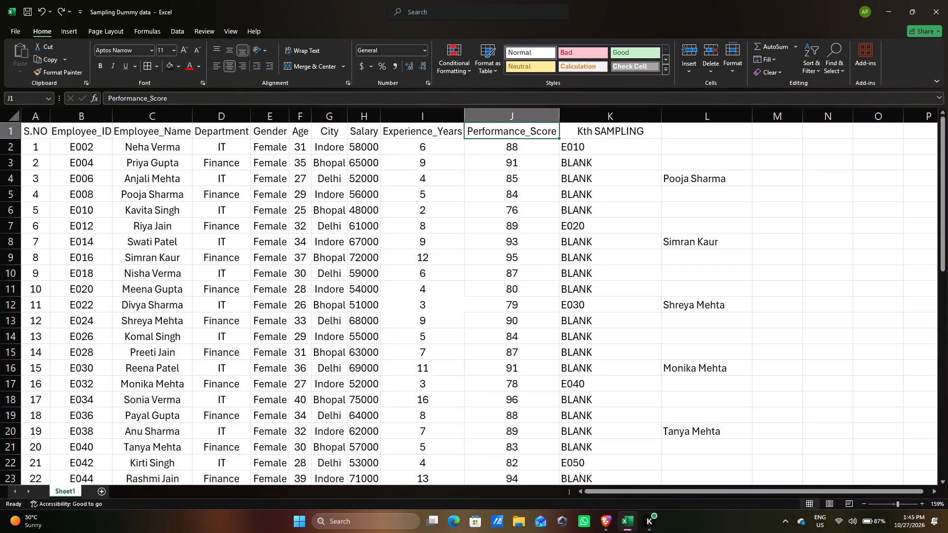
pyautogui.hotkey('alt', 'd')
pyautogui.hotkey('alt', 'f')
pyautogui.hotkey('alt', 'f')
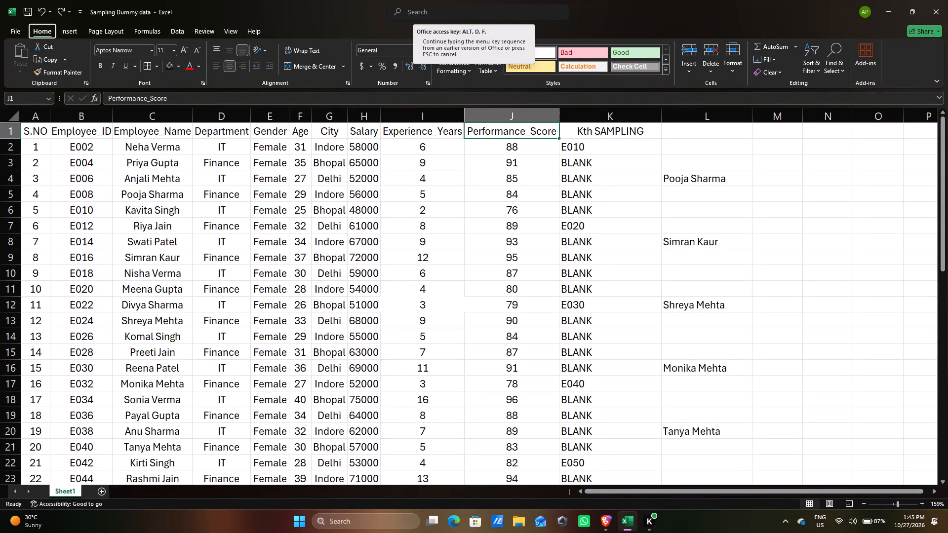
pyautogui.press('Return')
pyautogui.scroll(3, 529, 213)
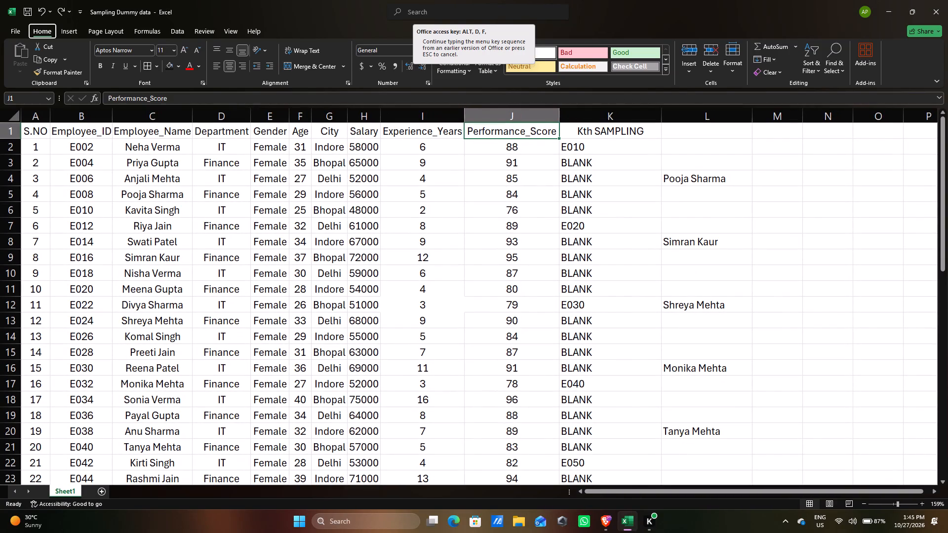
pyautogui.click(510, 125)
pyautogui.click(509, 132)
pyautogui.hotkey('alt', 'd')
pyautogui.hotkey('alt', 'd')
pyautogui.hotkey('alt', 'd')
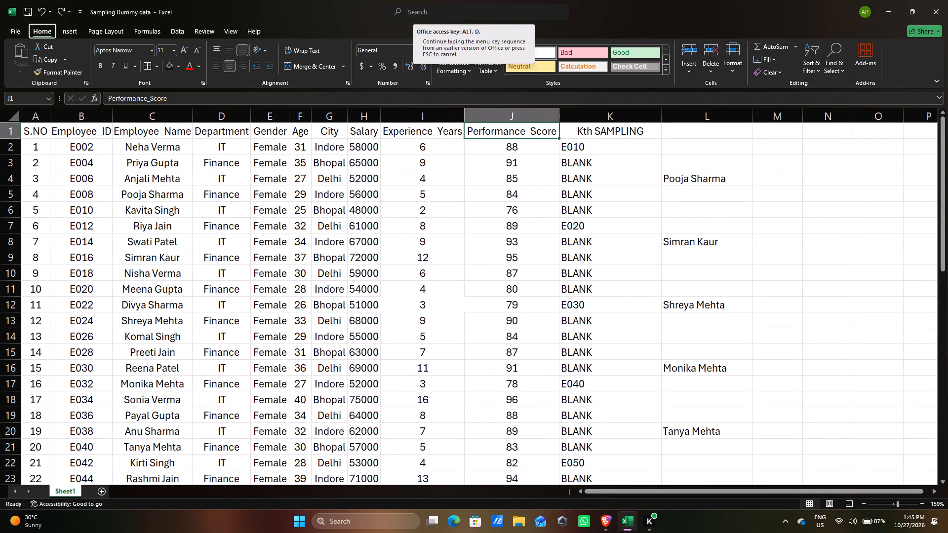
pyautogui.hotkey('alt', 'f')
pyautogui.hotkey('alt', 'f')
pyautogui.hotkey('alt', 'f')
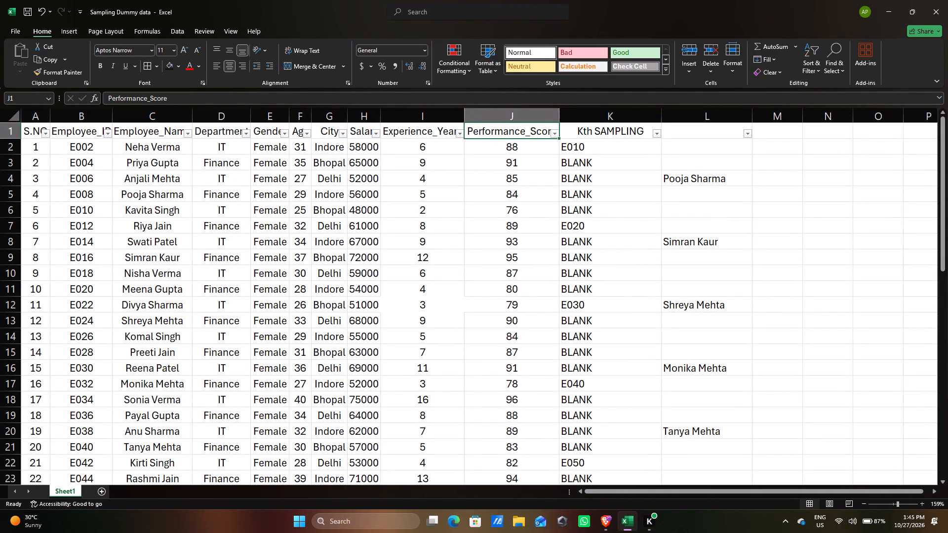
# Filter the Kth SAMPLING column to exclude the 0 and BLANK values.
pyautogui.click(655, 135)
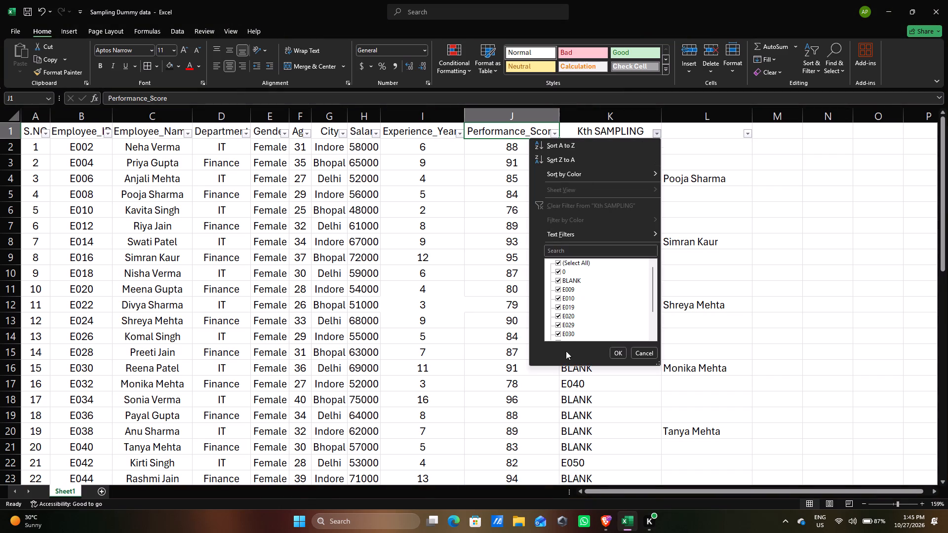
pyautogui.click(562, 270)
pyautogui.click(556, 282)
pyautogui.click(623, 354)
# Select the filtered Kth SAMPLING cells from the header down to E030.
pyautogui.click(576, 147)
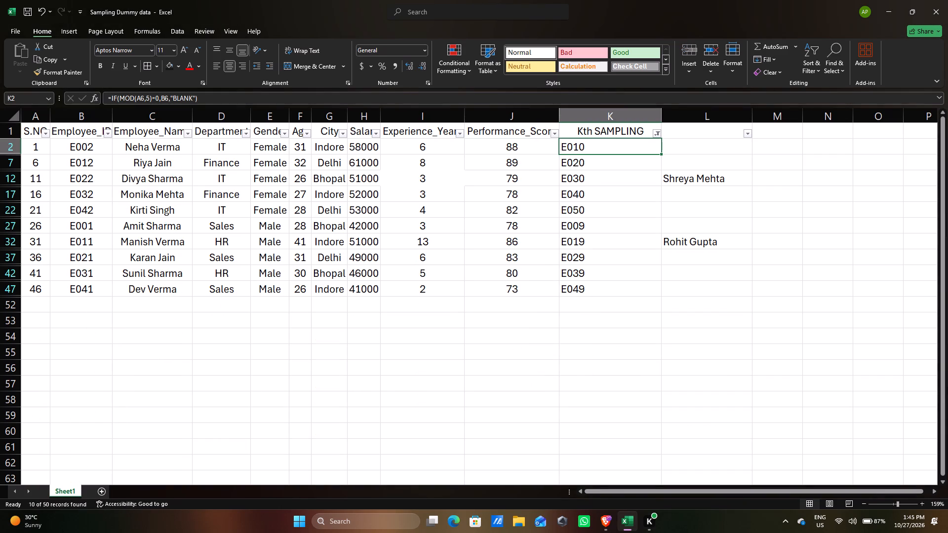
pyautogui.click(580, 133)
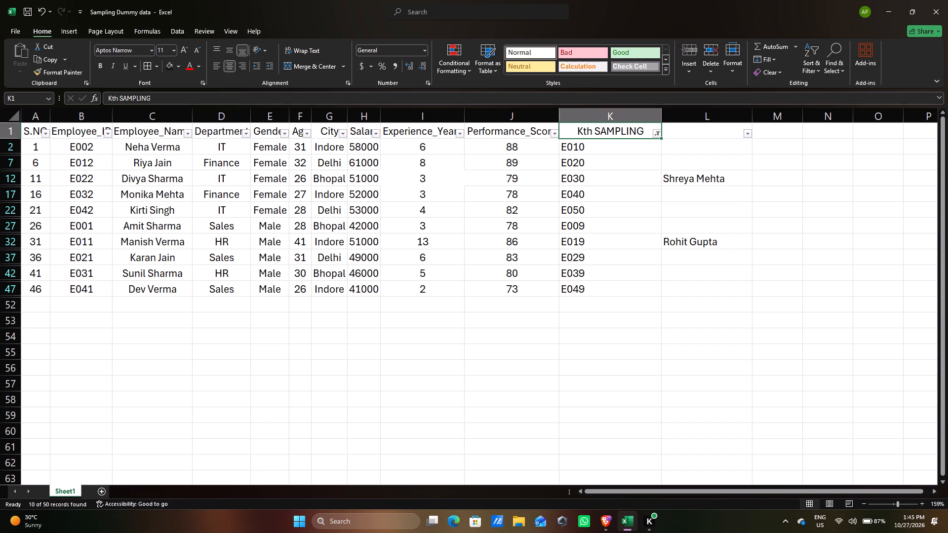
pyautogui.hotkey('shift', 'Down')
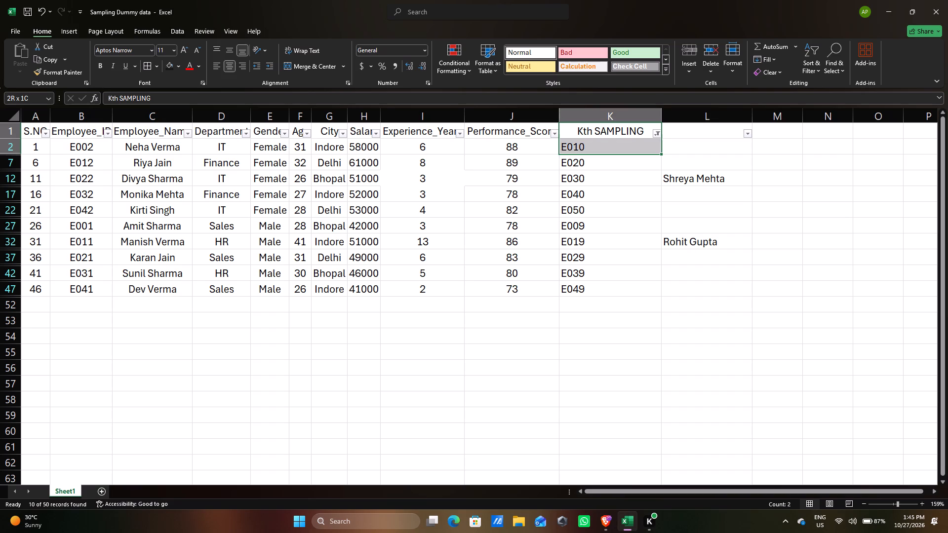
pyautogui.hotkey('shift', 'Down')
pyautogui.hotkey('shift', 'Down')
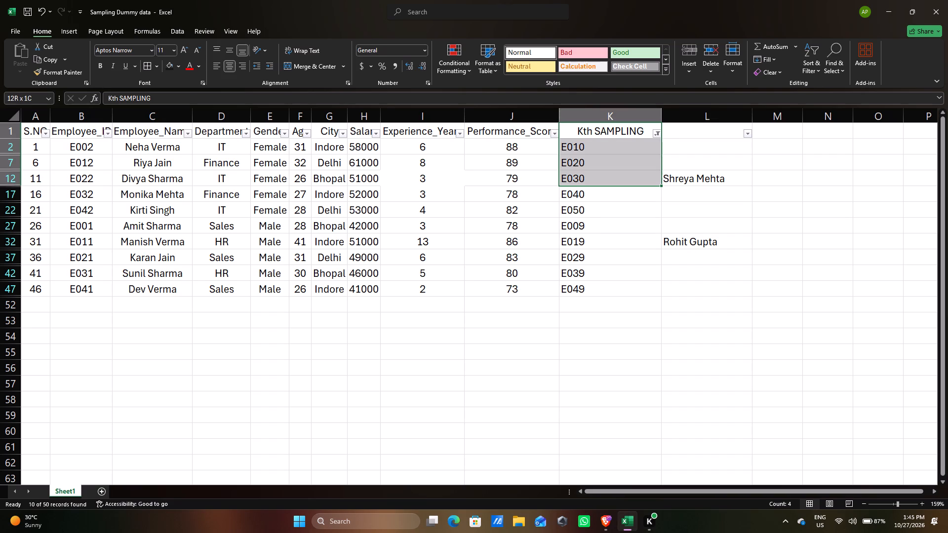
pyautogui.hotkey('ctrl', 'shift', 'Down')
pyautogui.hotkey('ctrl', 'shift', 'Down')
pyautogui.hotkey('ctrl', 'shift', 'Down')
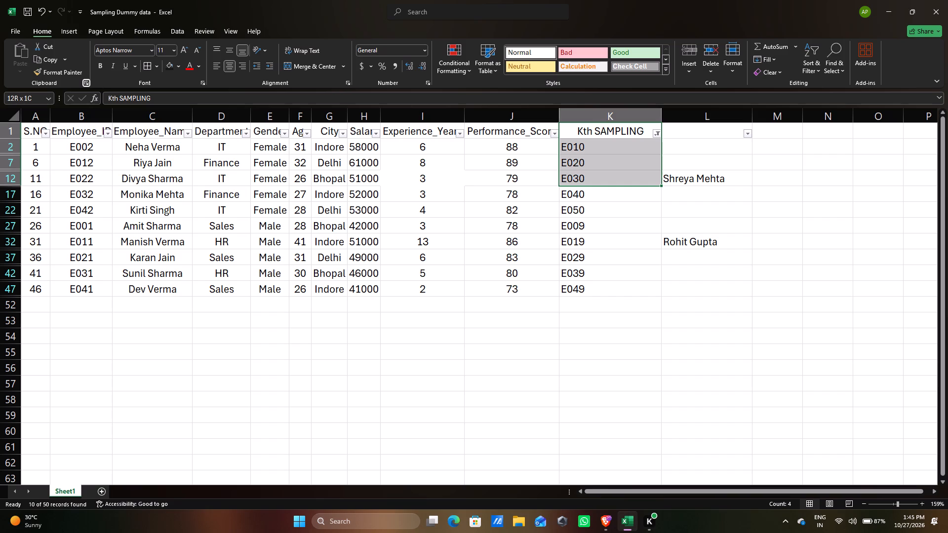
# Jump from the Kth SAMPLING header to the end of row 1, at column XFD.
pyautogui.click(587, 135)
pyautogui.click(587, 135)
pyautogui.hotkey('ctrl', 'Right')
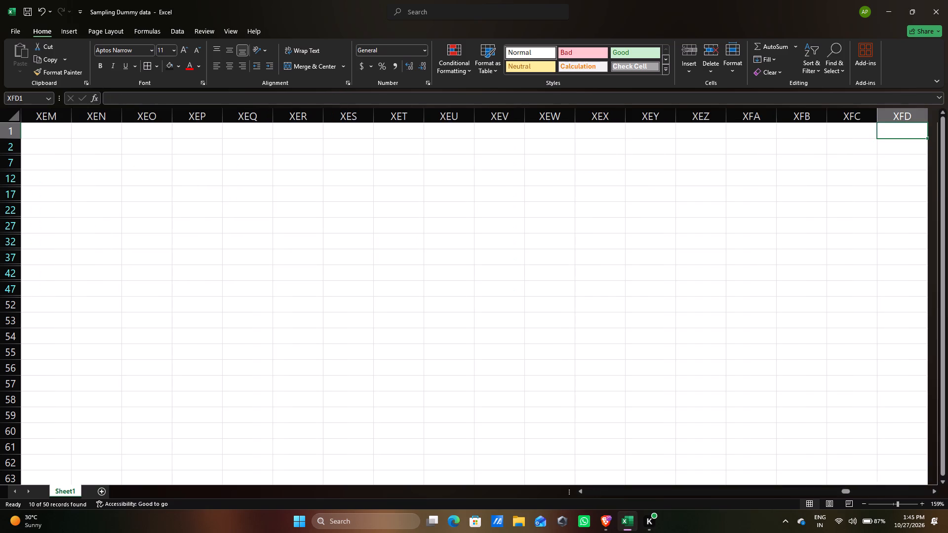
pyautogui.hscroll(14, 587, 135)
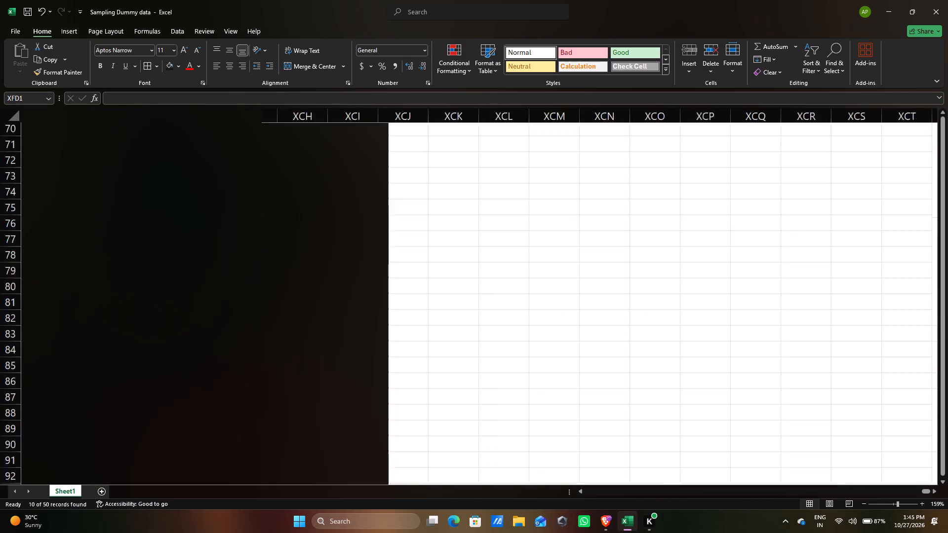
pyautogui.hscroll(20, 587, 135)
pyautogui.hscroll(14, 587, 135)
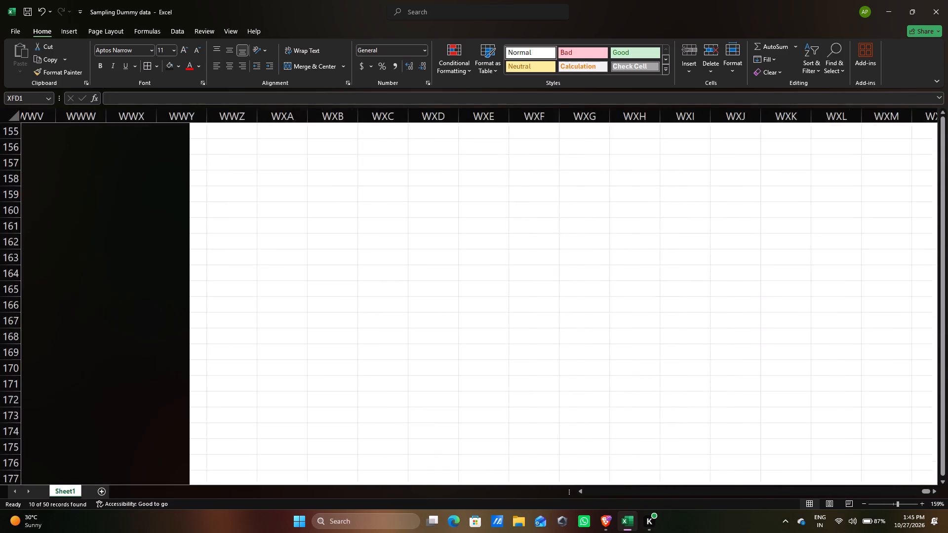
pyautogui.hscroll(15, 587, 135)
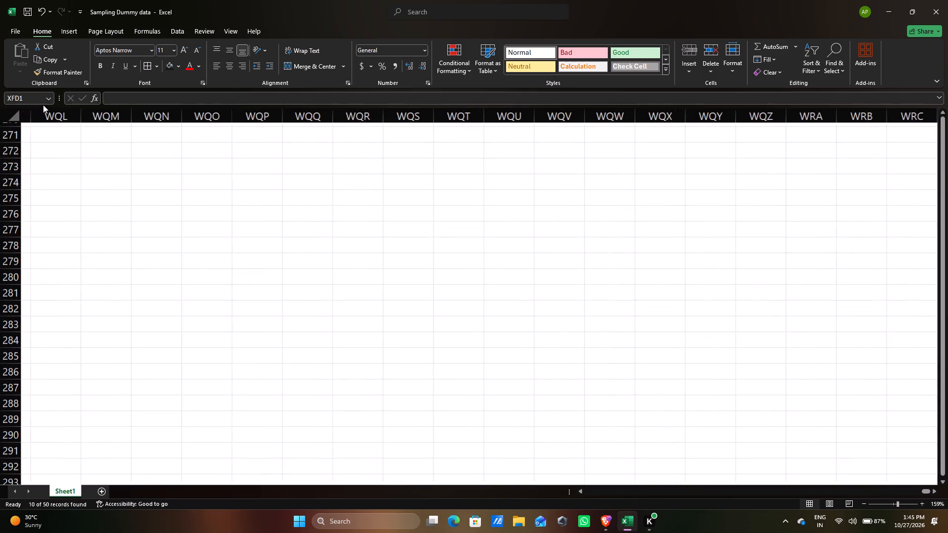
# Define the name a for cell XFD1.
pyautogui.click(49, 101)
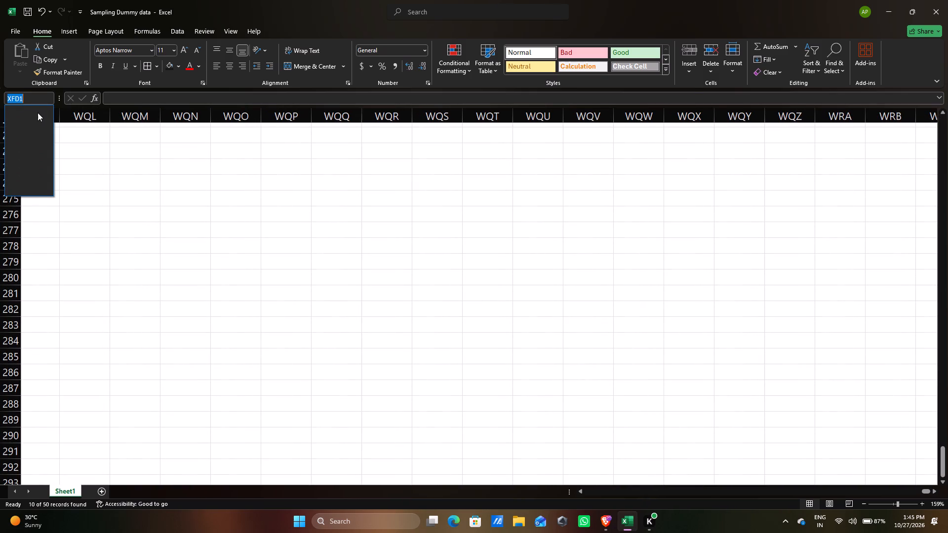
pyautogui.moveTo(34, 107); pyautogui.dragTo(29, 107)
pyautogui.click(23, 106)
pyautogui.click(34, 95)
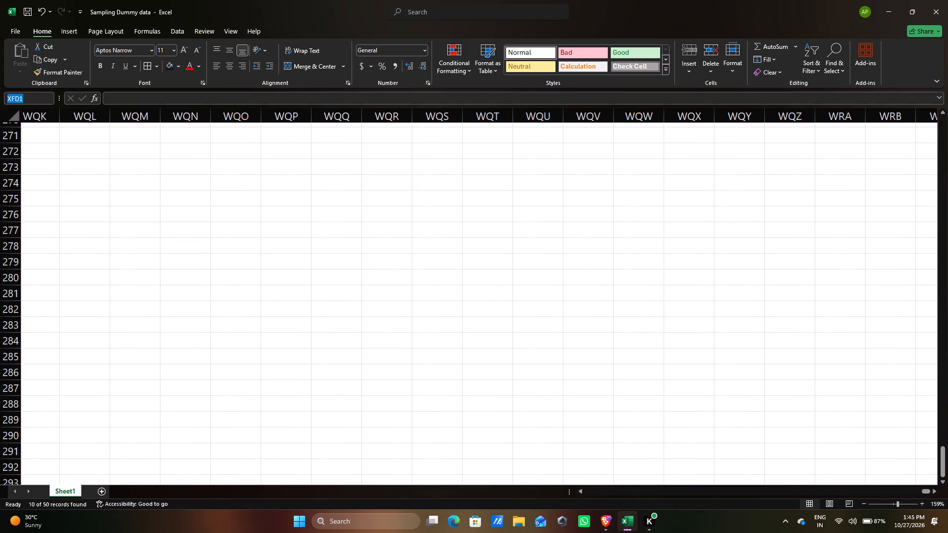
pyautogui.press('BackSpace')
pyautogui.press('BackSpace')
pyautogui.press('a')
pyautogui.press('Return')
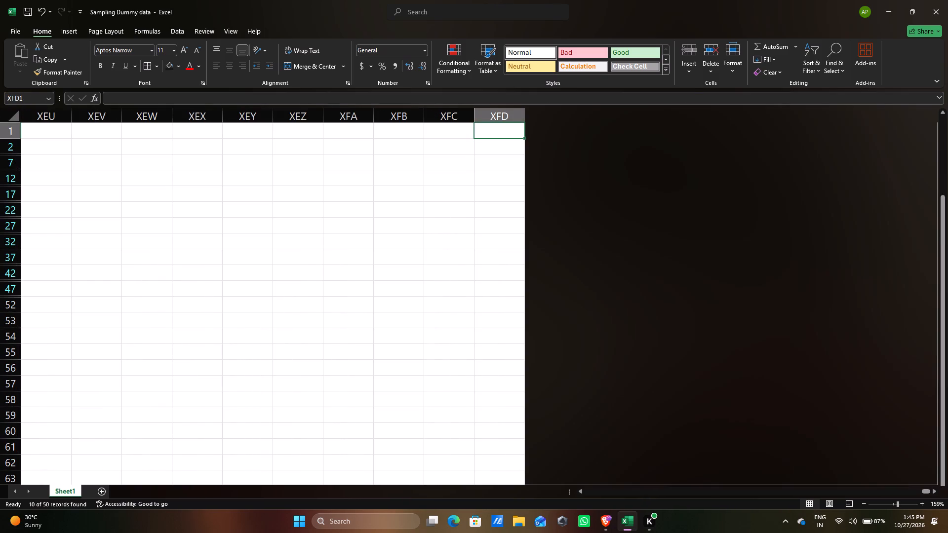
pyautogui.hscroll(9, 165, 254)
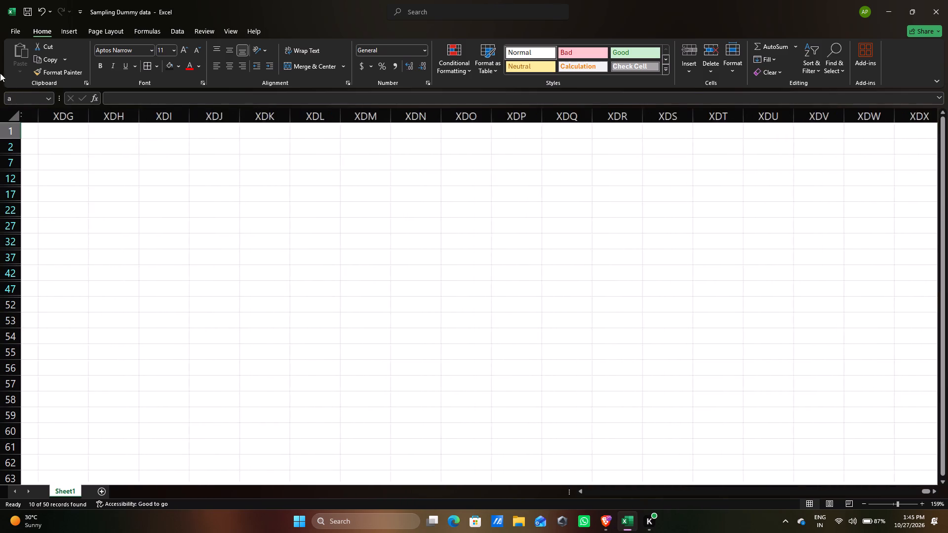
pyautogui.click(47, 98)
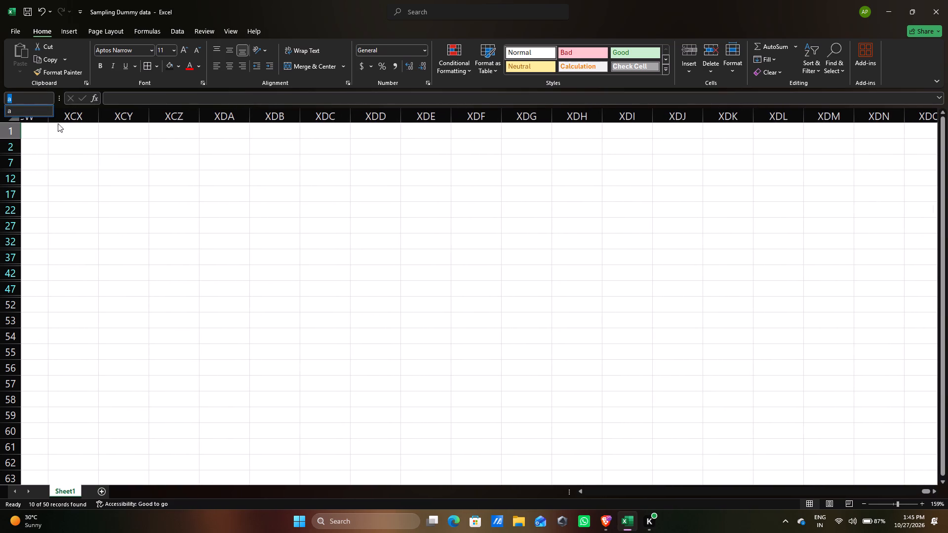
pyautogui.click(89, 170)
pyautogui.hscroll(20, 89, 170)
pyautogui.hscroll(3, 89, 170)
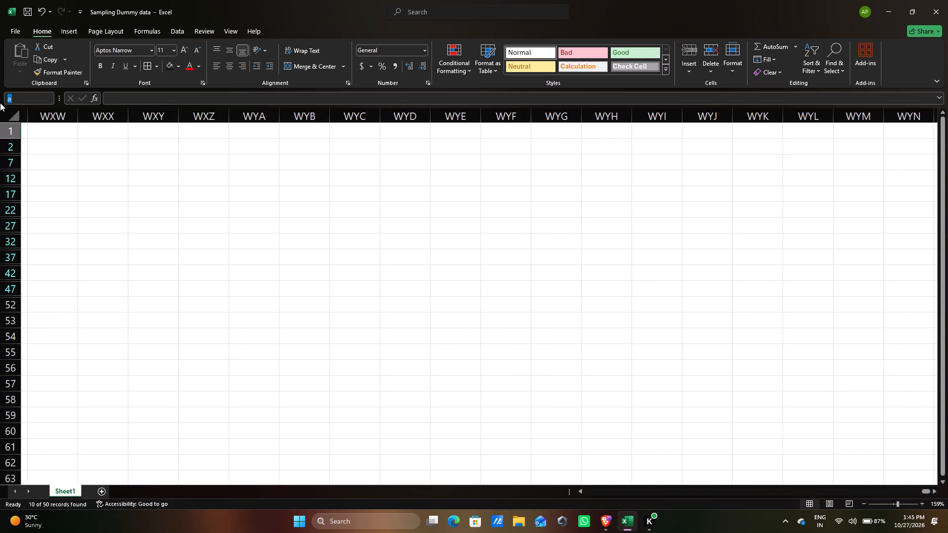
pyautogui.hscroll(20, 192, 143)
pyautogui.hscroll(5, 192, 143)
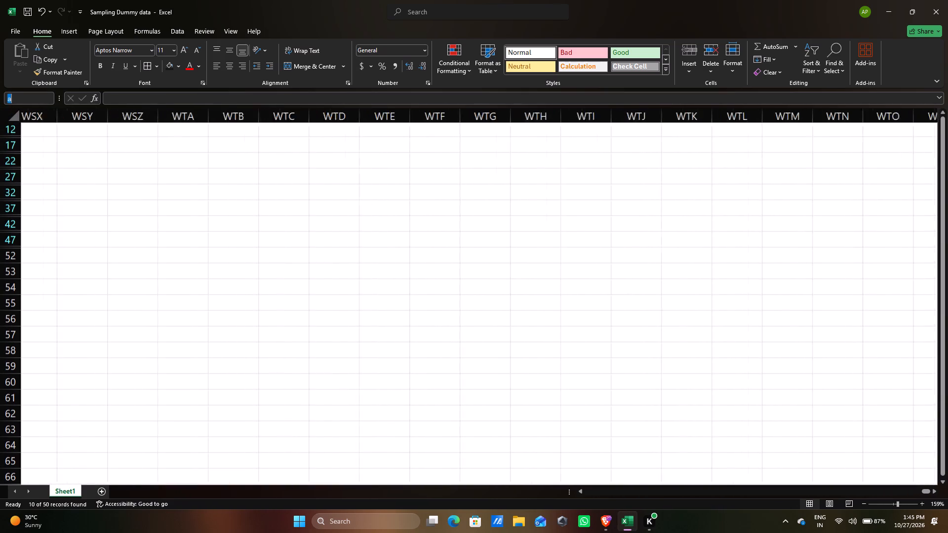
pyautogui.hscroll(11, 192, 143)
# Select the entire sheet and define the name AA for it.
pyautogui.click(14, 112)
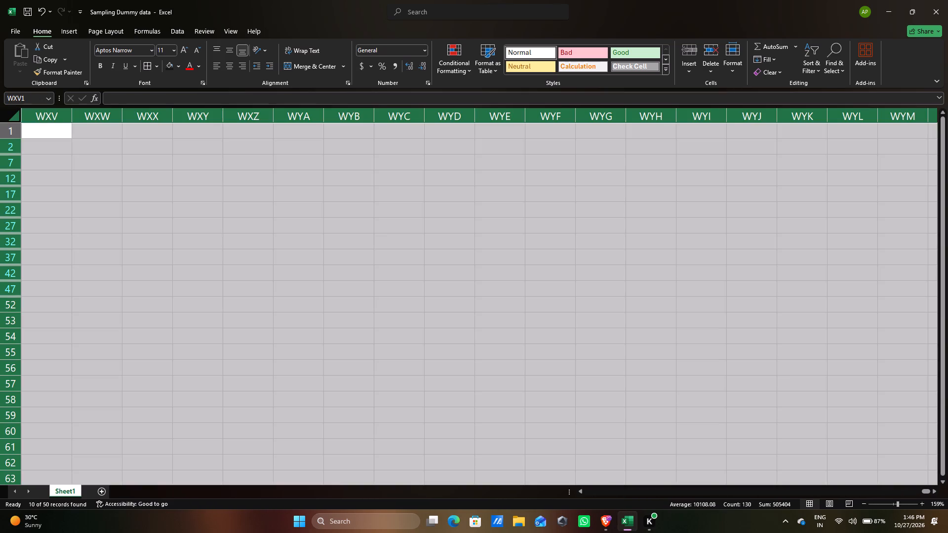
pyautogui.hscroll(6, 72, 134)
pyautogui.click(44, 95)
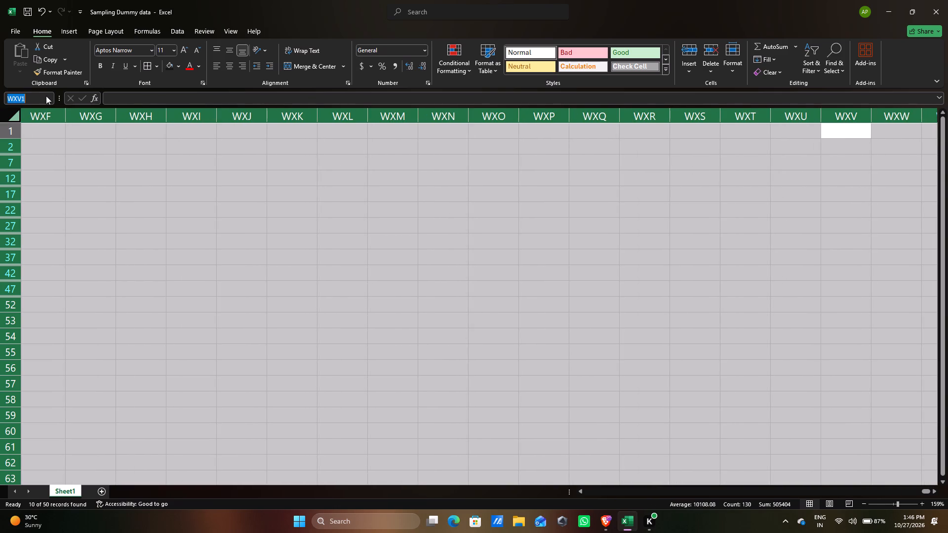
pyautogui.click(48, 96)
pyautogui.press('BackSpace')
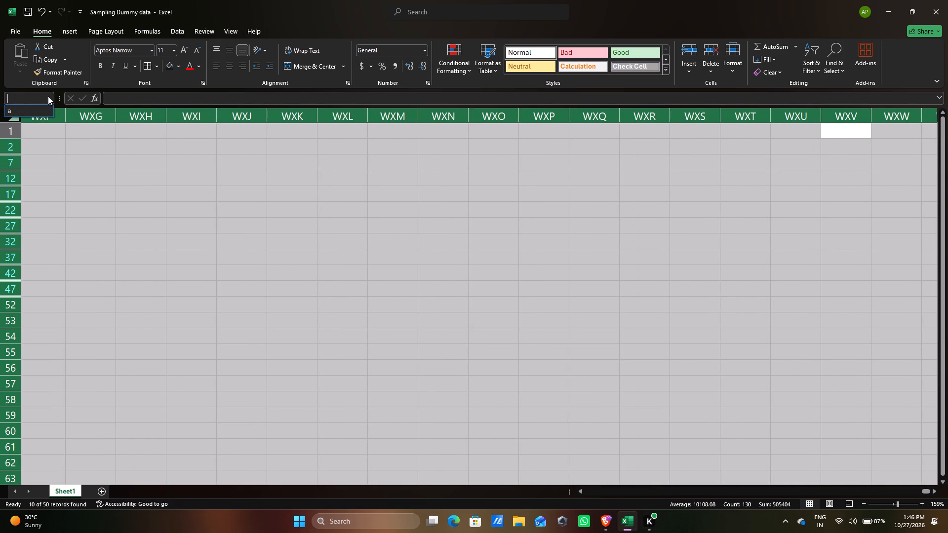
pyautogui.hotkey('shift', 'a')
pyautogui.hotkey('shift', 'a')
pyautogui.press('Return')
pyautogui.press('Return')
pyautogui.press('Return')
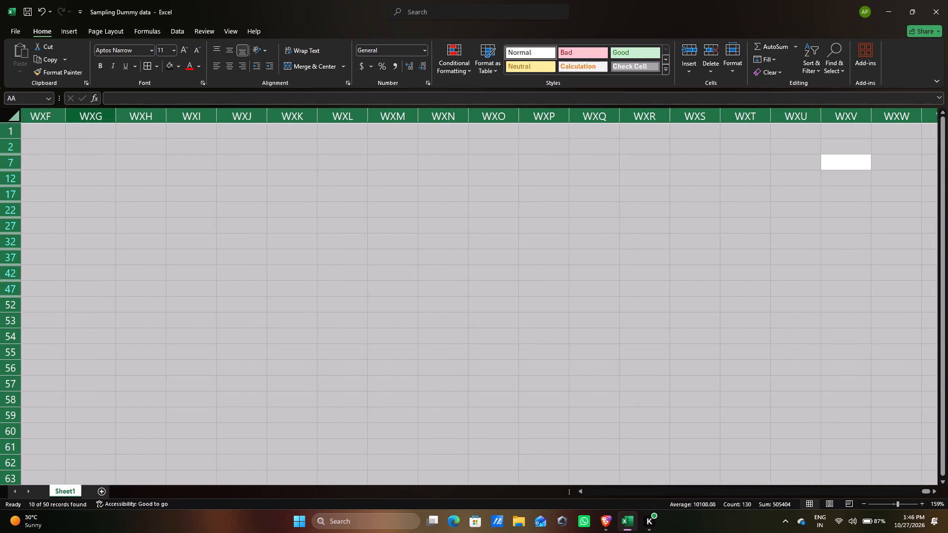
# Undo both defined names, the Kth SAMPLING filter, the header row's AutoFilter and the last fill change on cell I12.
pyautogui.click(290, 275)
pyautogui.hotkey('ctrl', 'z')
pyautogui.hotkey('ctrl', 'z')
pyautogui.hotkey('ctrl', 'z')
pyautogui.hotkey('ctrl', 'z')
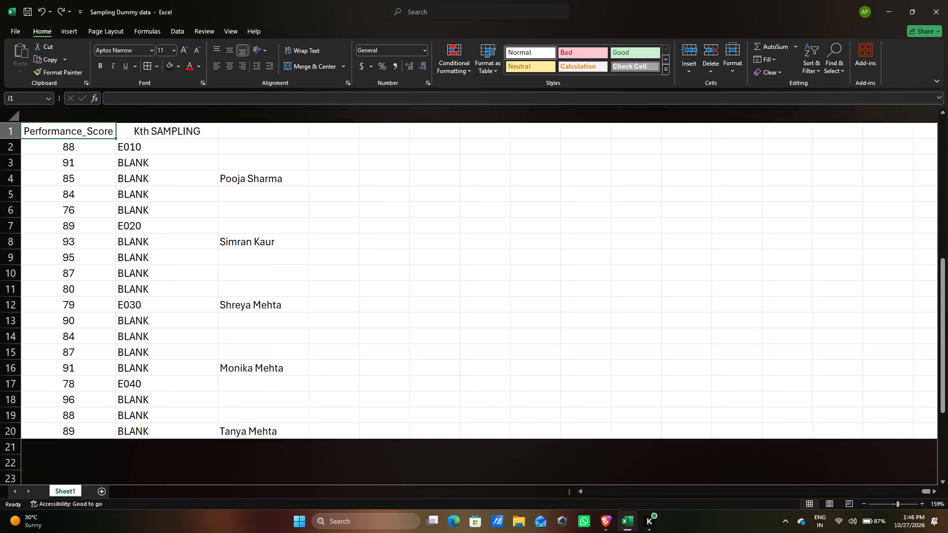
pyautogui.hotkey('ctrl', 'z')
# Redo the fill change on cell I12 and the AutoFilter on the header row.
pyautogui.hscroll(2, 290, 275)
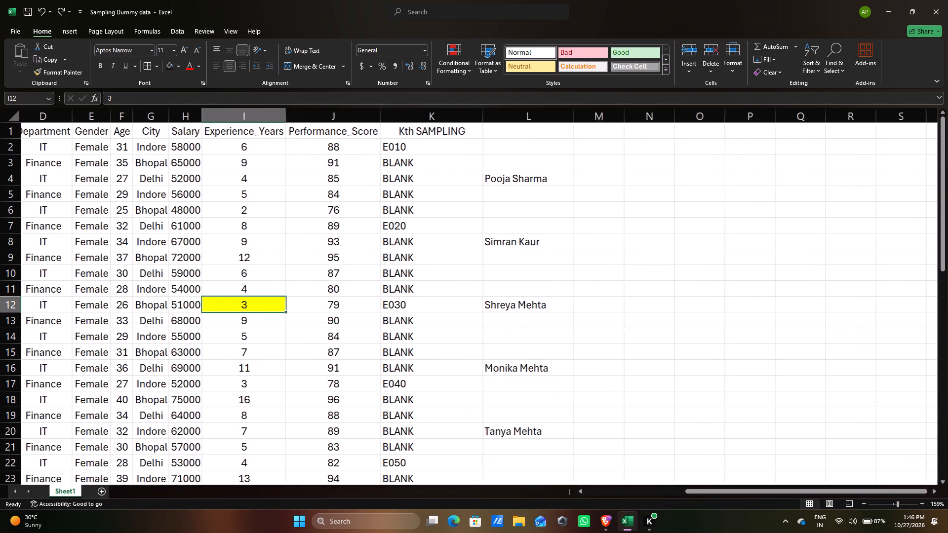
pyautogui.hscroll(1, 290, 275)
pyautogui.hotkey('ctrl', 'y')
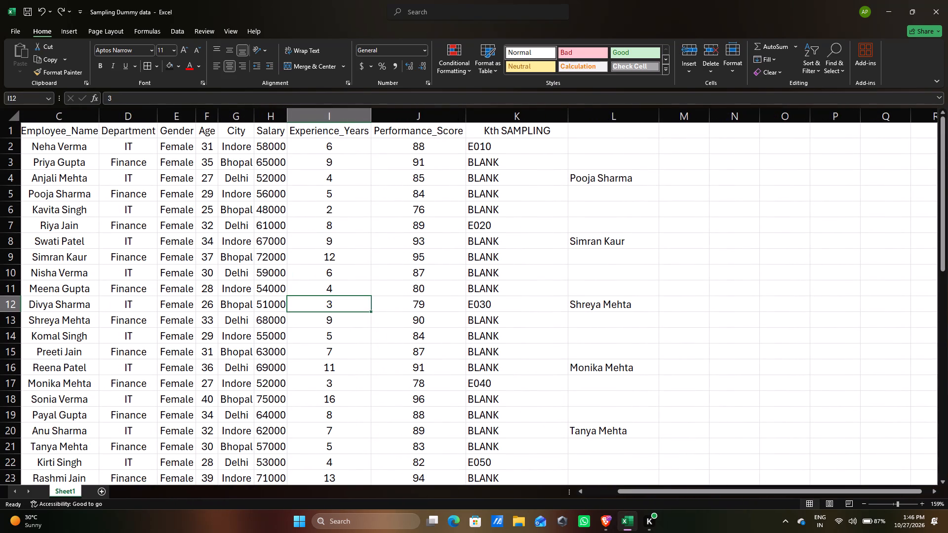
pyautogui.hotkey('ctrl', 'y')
# Filter the Kth SAMPLING column to show every employee ID, excluding the 0 and BLANK entries.
pyautogui.click(443, 298)
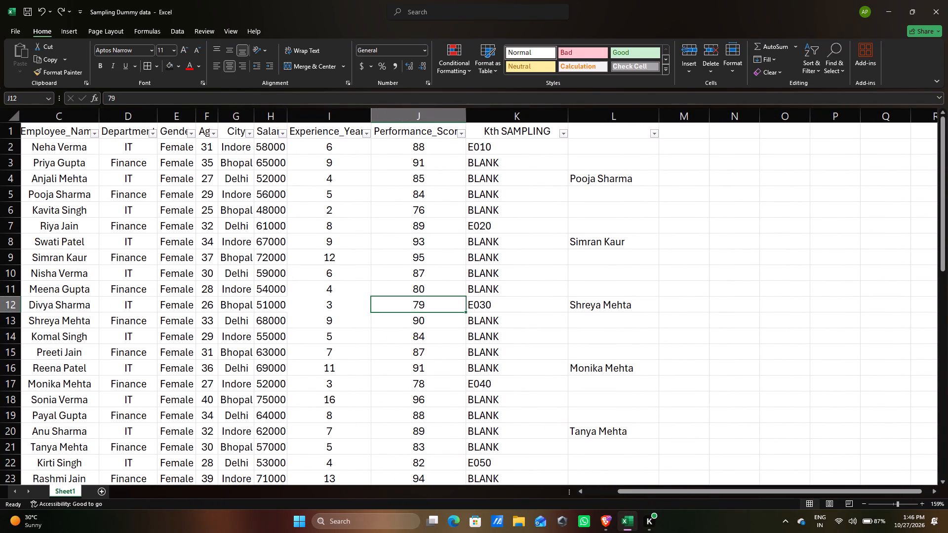
pyautogui.click(563, 136)
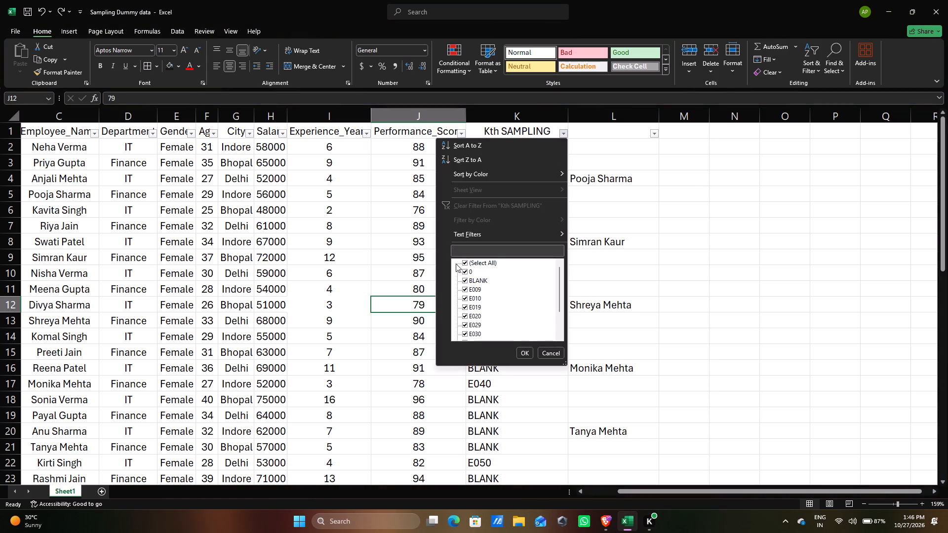
pyautogui.click(463, 261)
pyautogui.click(467, 259)
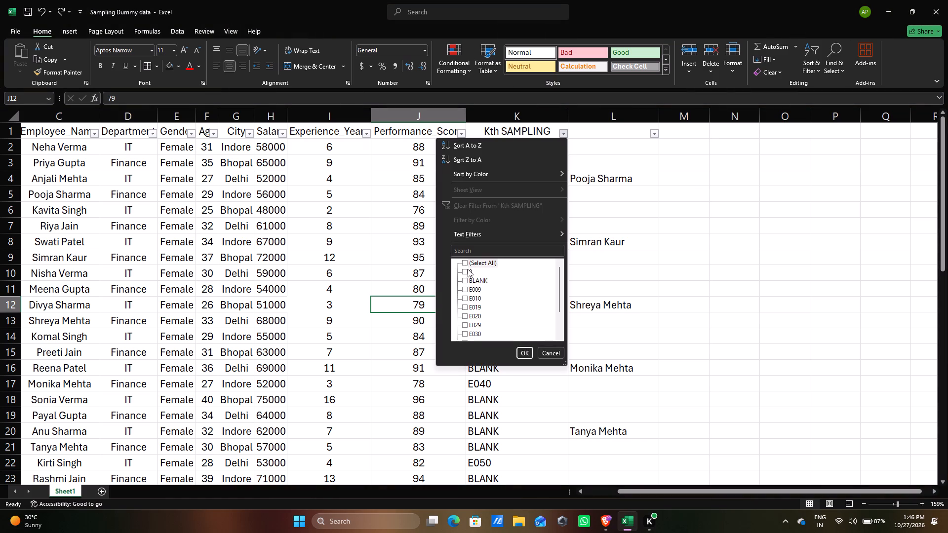
pyautogui.click(467, 270)
pyautogui.click(467, 278)
pyautogui.click(523, 352)
# Copy the filtered Kth SAMPLING column from its header in K1 down to the last sampled ID in K47.
pyautogui.click(506, 126)
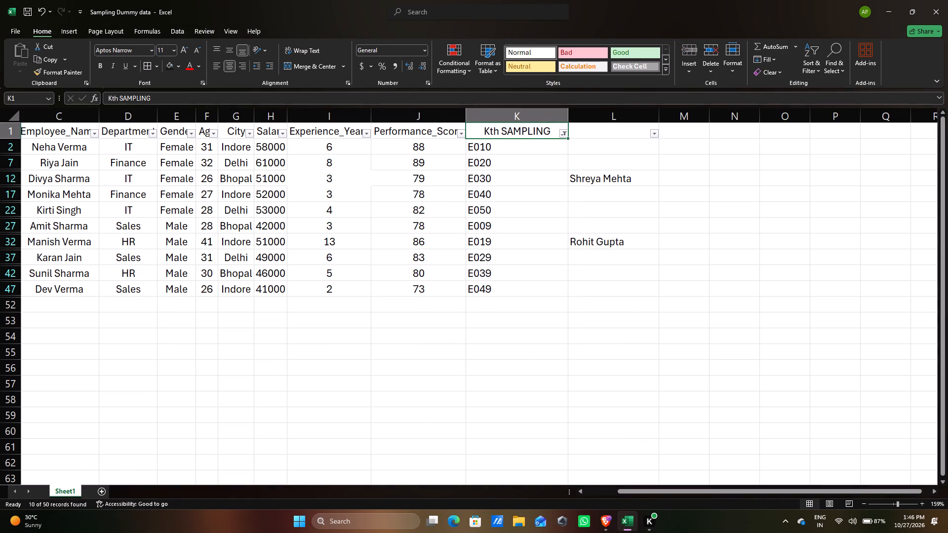
pyautogui.hotkey('shift', 'Down')
pyautogui.hotkey('shift', 'Down')
pyautogui.hotkey('shift', 'Down')
pyautogui.hotkey('shift', 'Down')
pyautogui.hotkey('shift', 'Down')
pyautogui.hotkey('shift', 'Down')
pyautogui.hotkey('shift', 'Down')
pyautogui.hotkey('shift', 'Down')
pyautogui.hotkey('shift', 'Down')
pyautogui.hotkey('shift', 'Down')
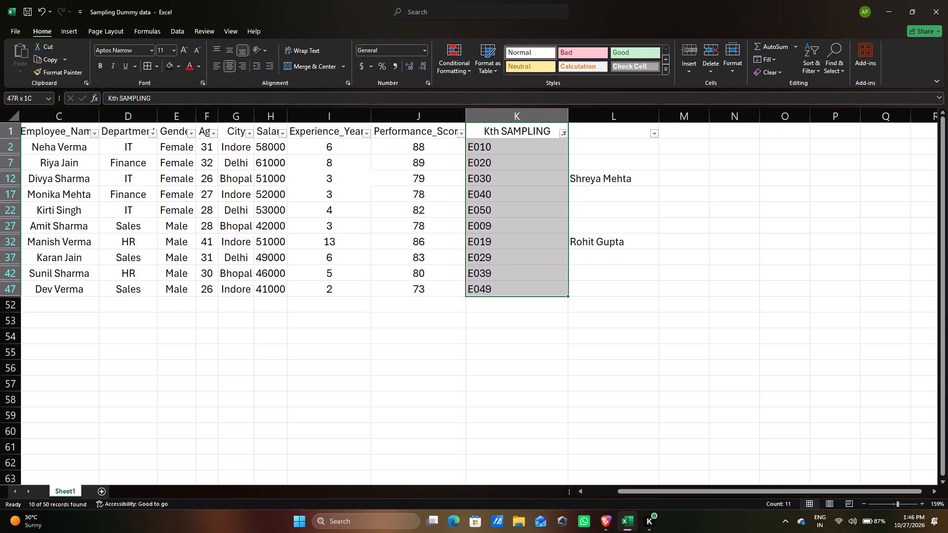
pyautogui.hotkey('ctrl', 'c')
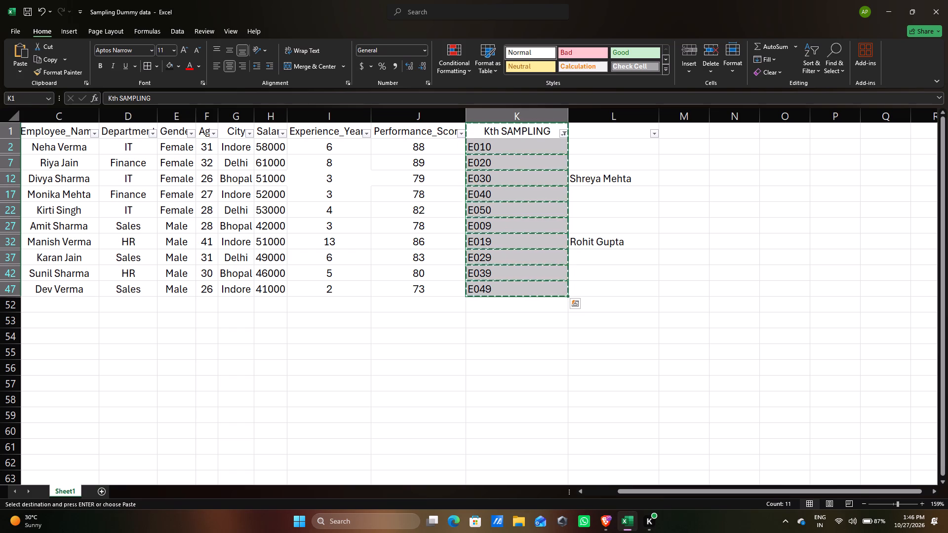
# Add a new worksheet to the workbook.
pyautogui.click(102, 495)
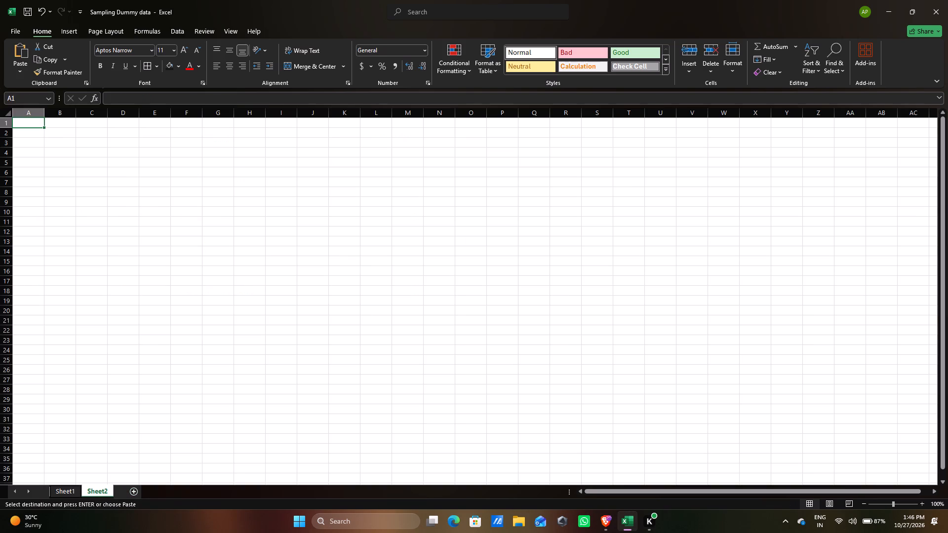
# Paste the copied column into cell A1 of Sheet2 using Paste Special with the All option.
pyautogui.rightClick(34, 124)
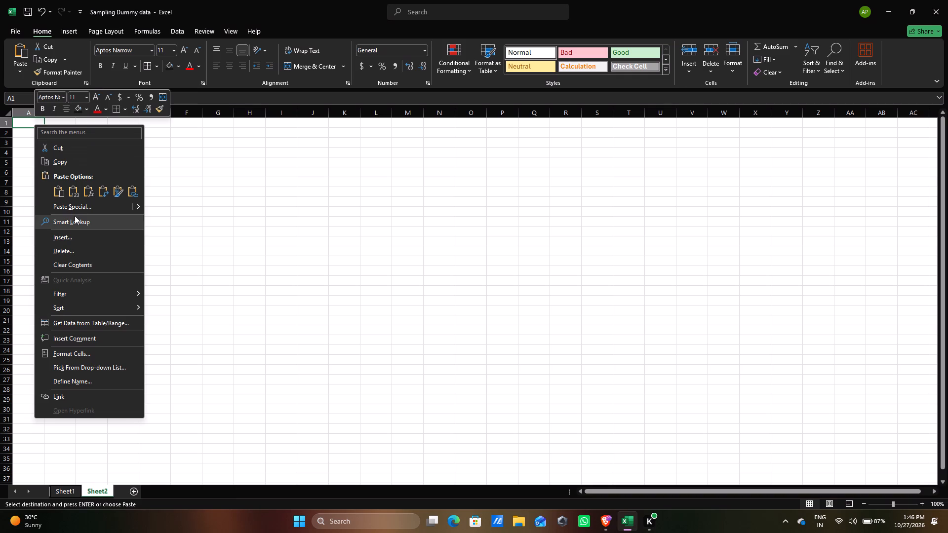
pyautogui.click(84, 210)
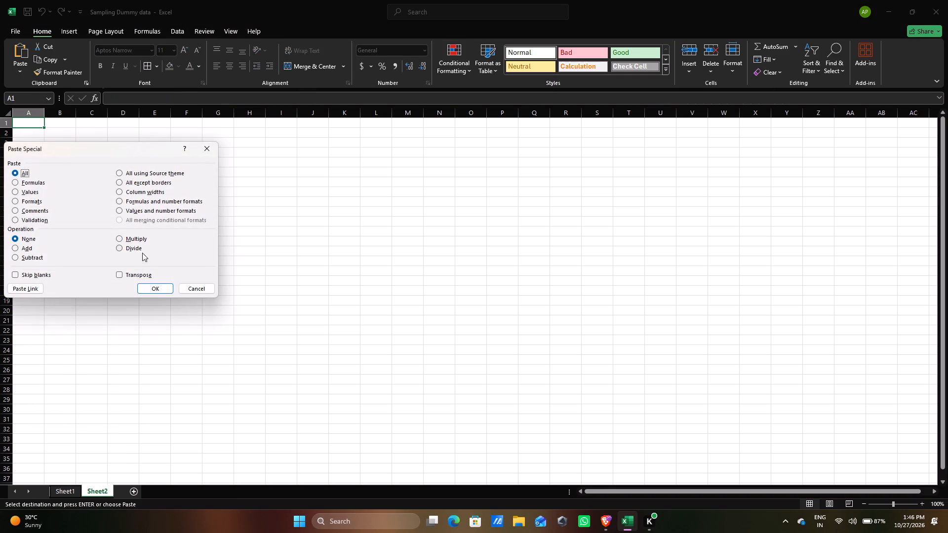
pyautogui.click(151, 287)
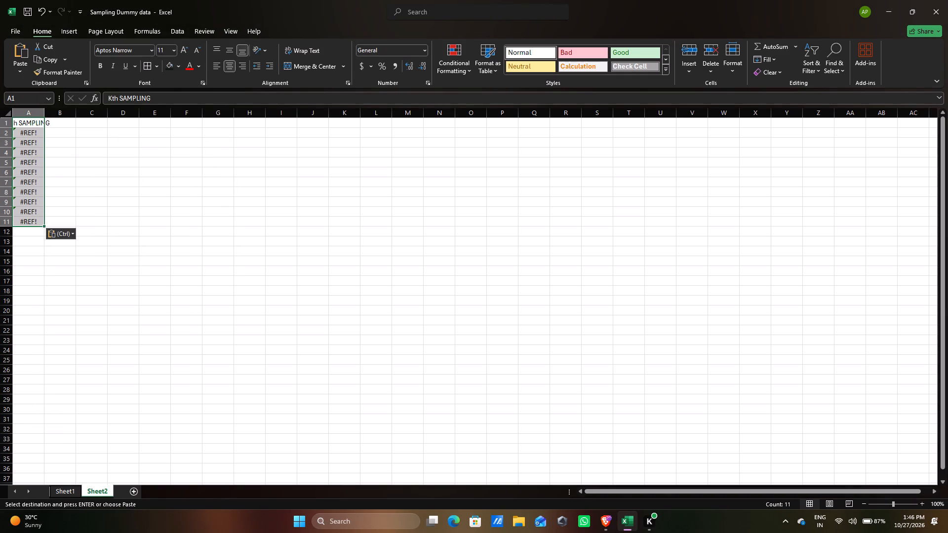
# Widen column A of Sheet2 to about three times its width so the Kth SAMPLING header fits.
pyautogui.click(44, 107)
pyautogui.moveTo(42, 113); pyautogui.dragTo(102, 122)
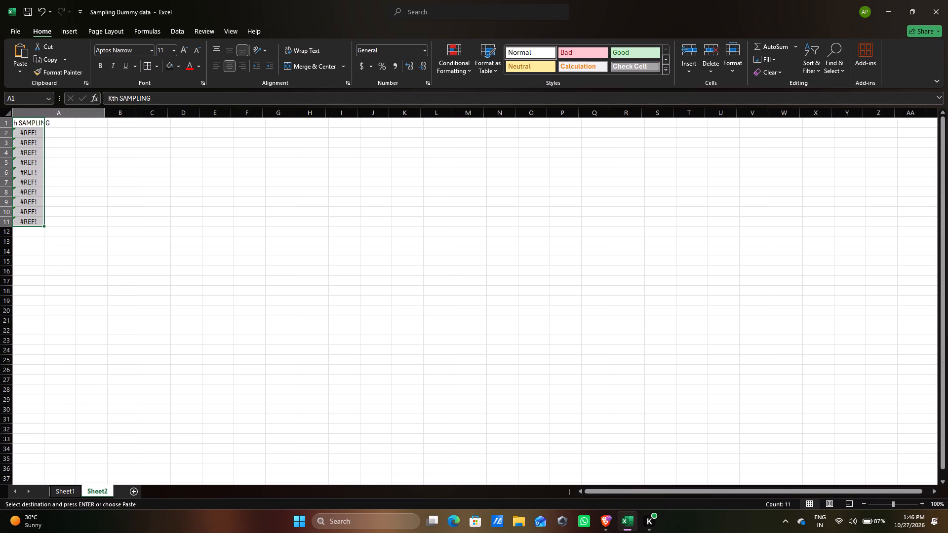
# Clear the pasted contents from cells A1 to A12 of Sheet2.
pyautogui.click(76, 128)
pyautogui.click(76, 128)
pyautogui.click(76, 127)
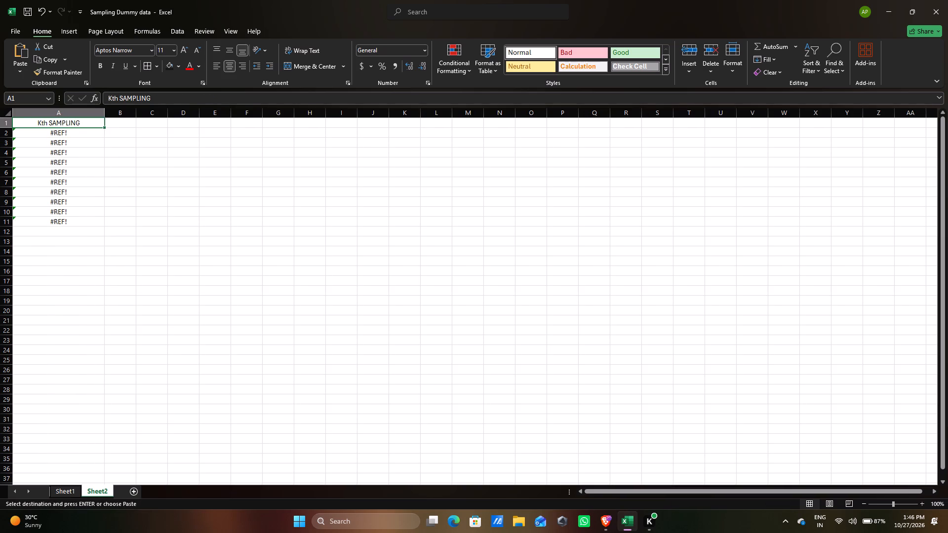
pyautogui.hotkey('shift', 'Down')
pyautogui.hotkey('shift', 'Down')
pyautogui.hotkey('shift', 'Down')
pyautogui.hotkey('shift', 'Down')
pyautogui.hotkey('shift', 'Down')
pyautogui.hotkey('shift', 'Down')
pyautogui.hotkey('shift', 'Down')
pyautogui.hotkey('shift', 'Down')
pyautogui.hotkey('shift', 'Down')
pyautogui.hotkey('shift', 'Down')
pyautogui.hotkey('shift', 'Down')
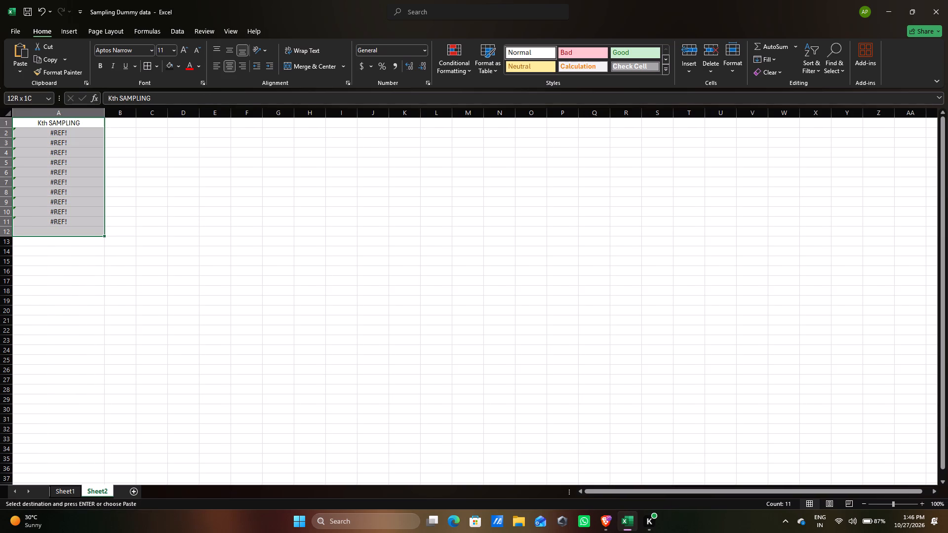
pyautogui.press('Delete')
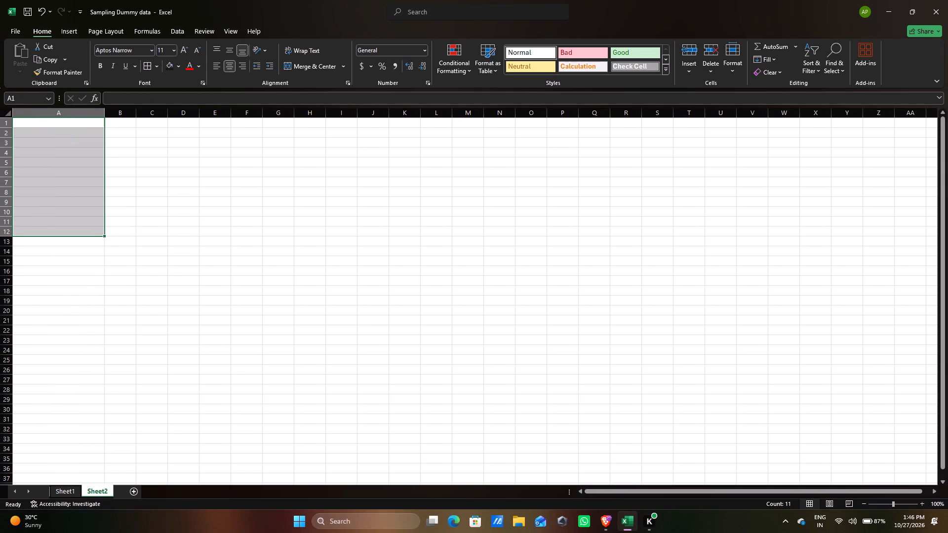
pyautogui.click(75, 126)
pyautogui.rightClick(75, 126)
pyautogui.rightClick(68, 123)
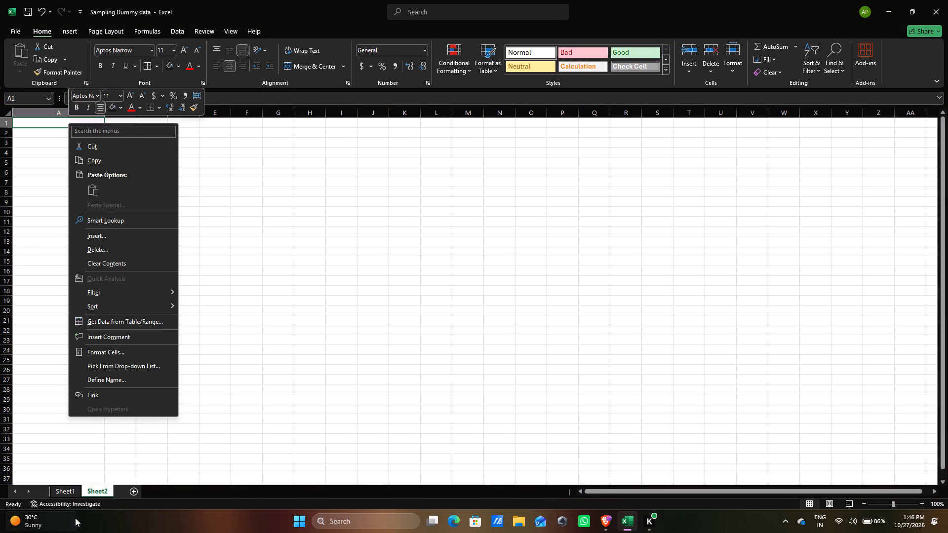
# Return to Sheet1 and copy the selected filtered Kth SAMPLING range again, header included.
pyautogui.click(64, 492)
pyautogui.click(64, 491)
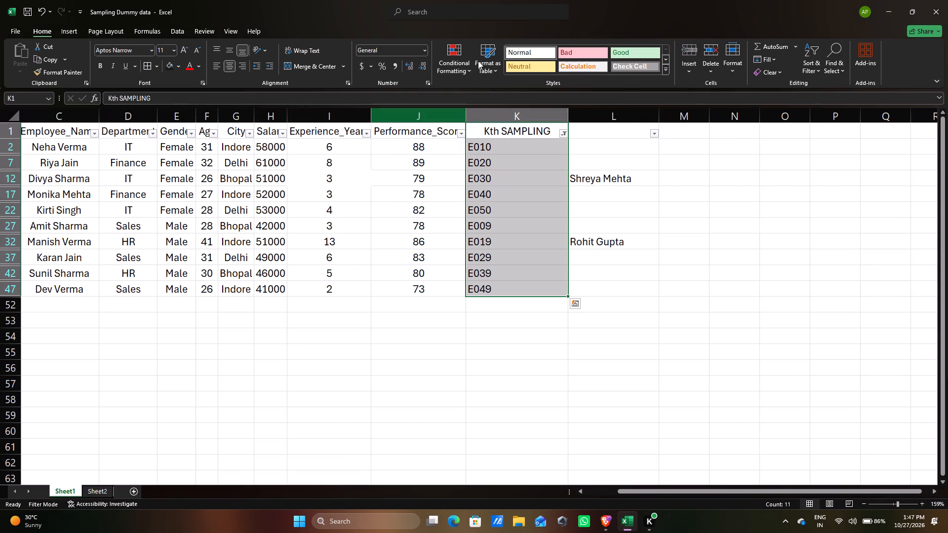
pyautogui.rightClick(521, 142)
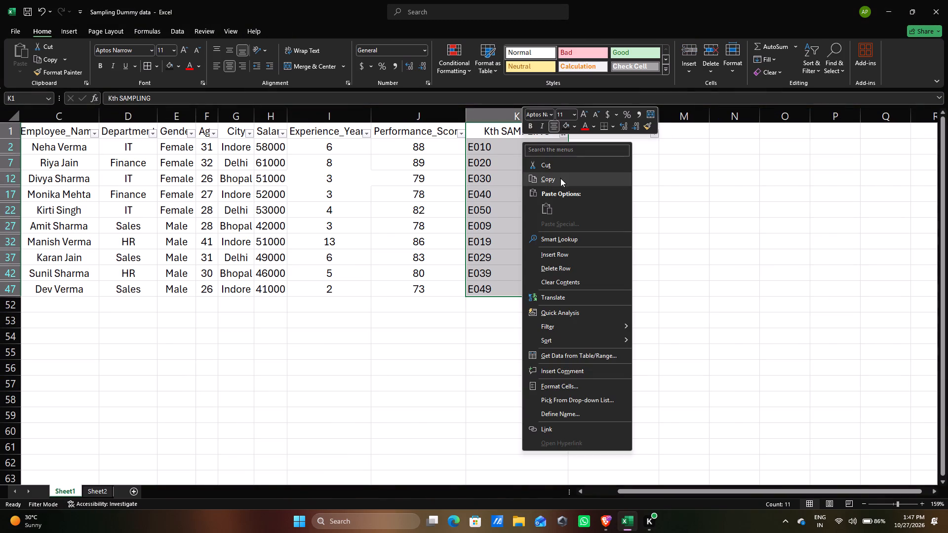
pyautogui.click(559, 181)
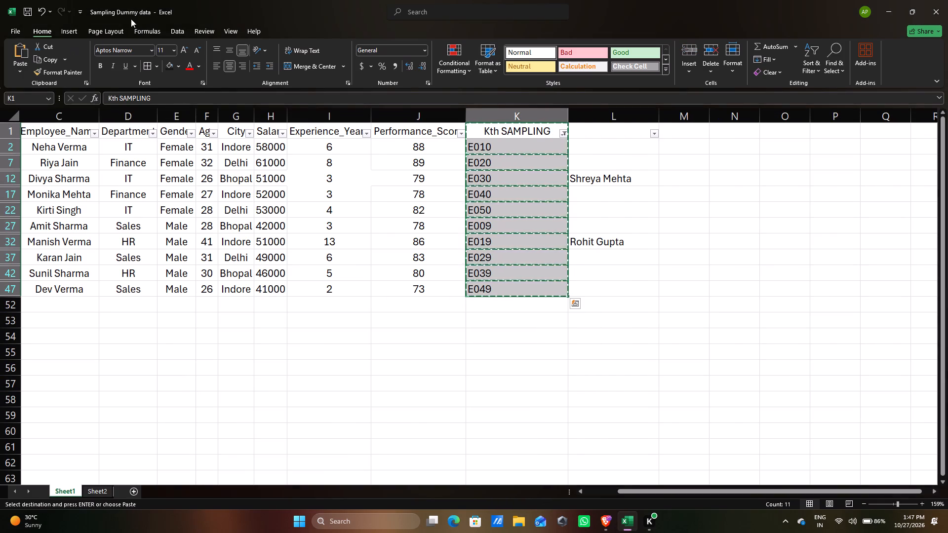
# Paste the copied Kth SAMPLING header and sampled IDs into Sheet2 starting at cell A1.
pyautogui.click(98, 490)
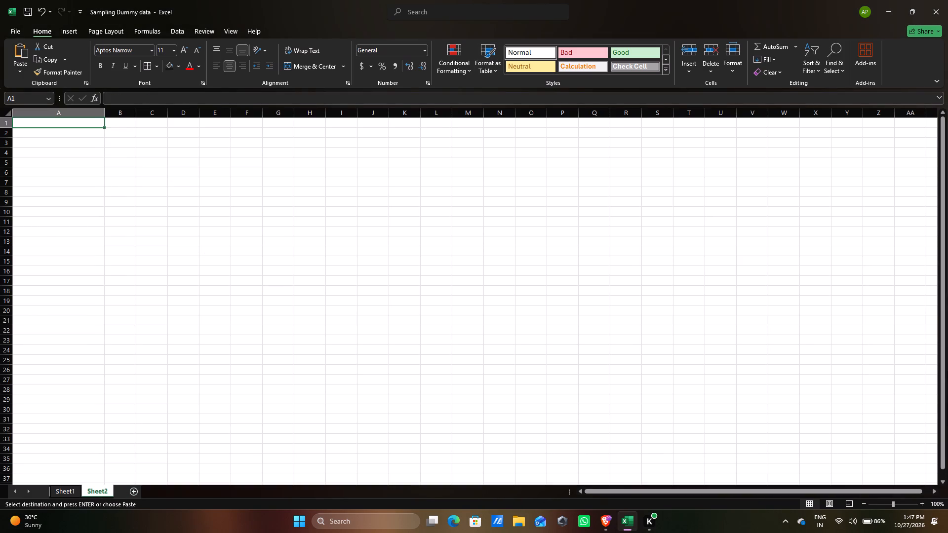
pyautogui.click(50, 125)
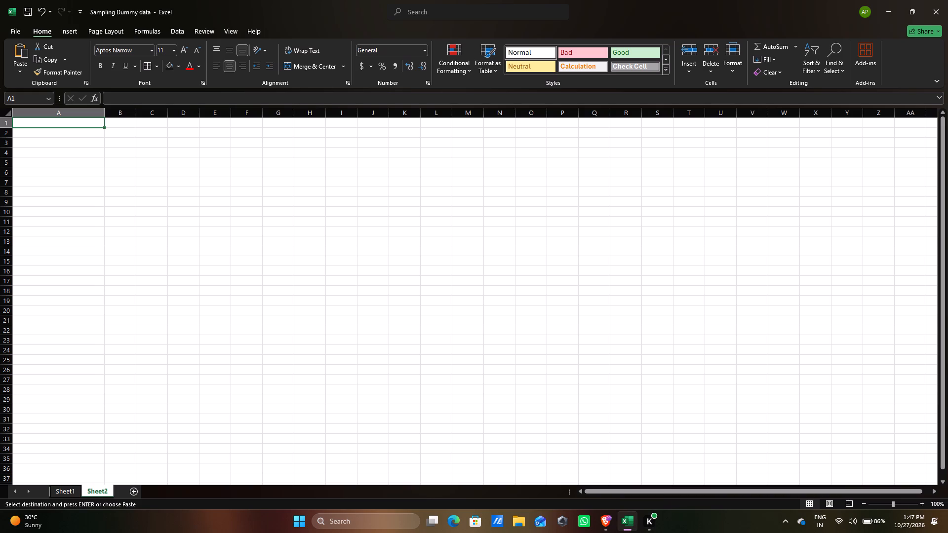
pyautogui.rightClick(50, 125)
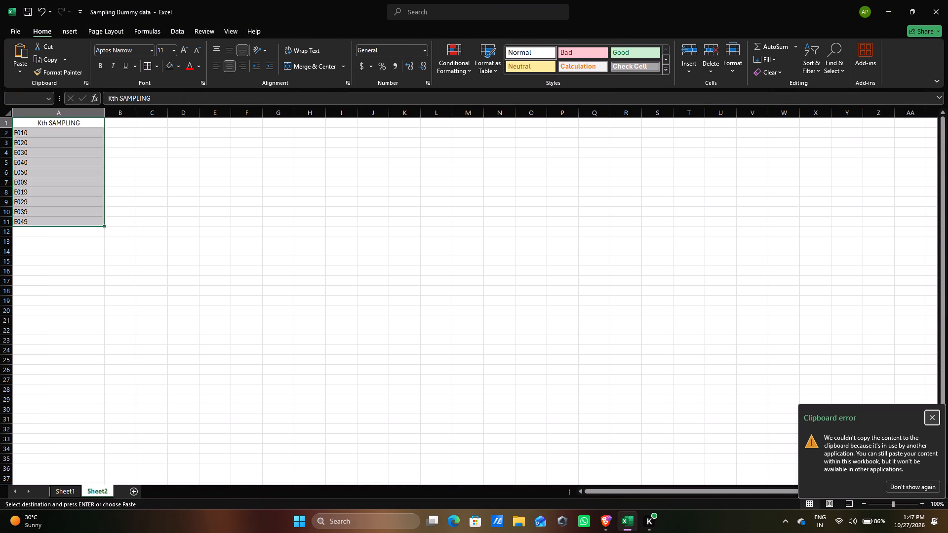
pyautogui.rightClick(93, 122)
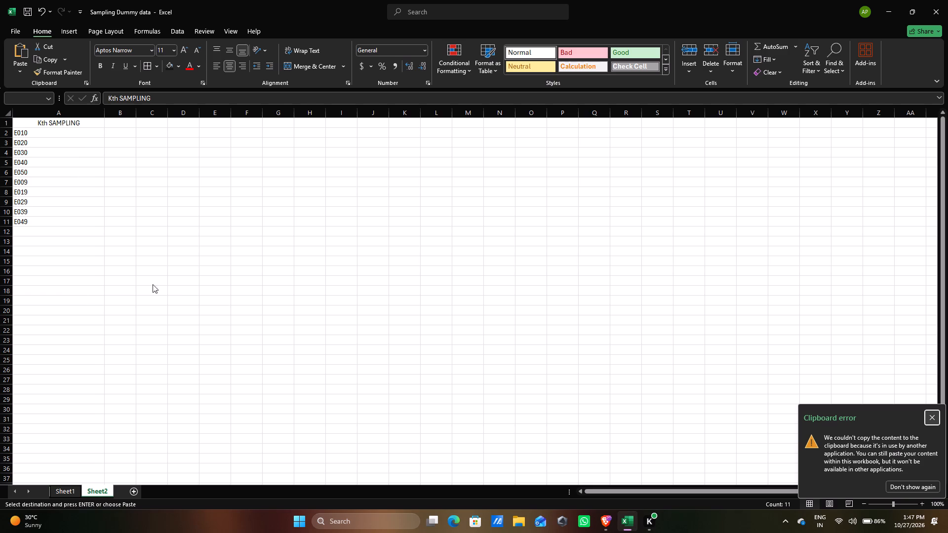
pyautogui.click(907, 487)
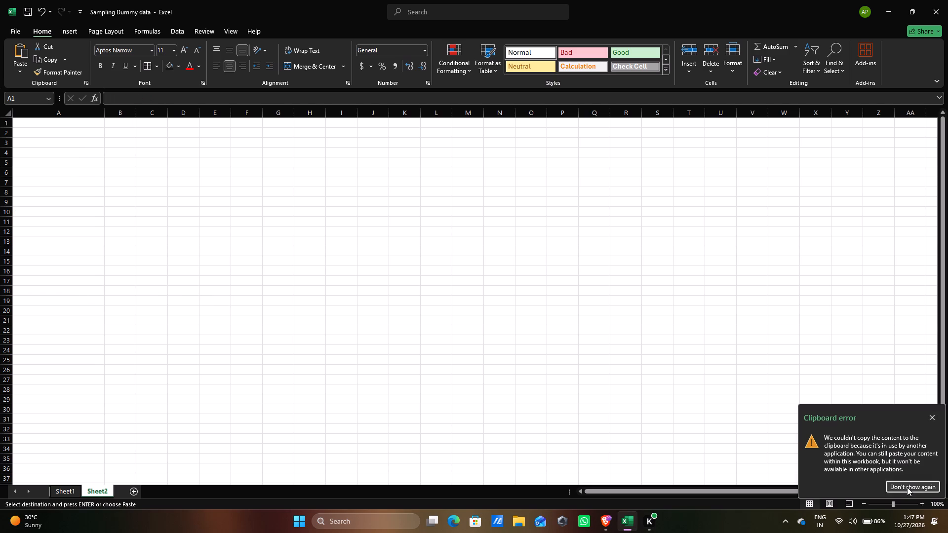
pyautogui.click(48, 126)
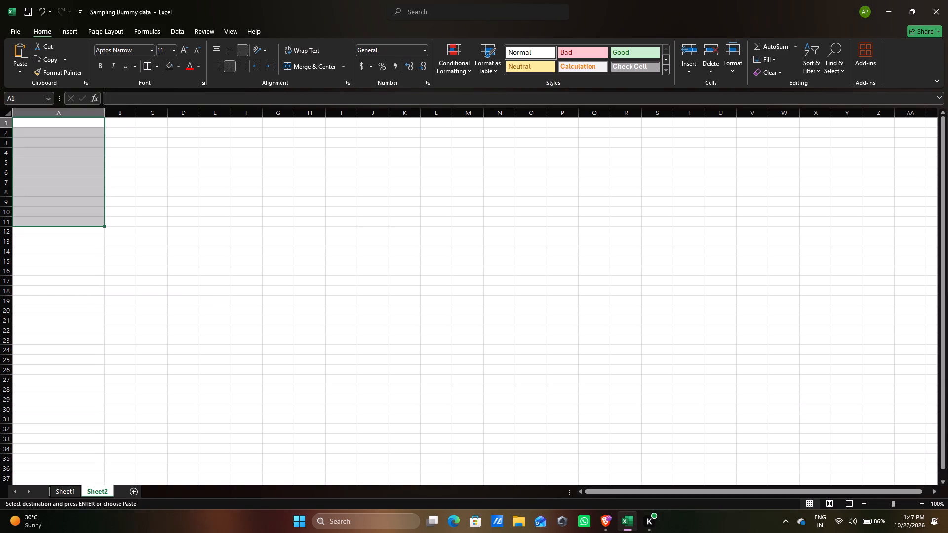
pyautogui.rightClick(47, 124)
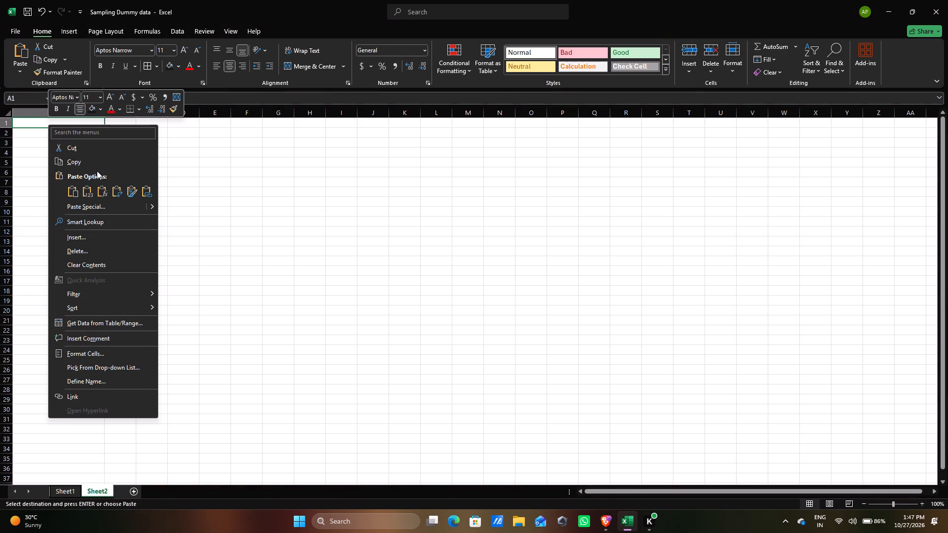
pyautogui.click(152, 202)
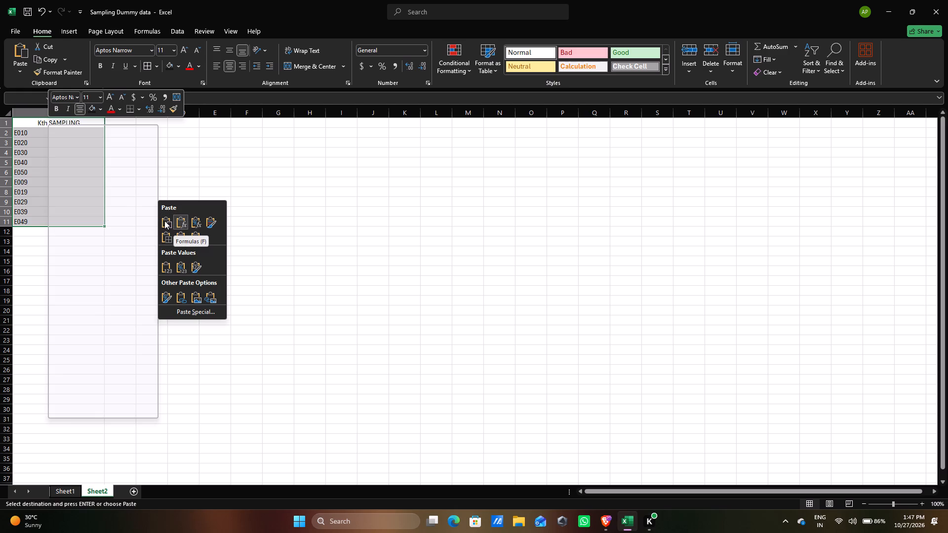
pyautogui.click(163, 220)
pyautogui.click(163, 220)
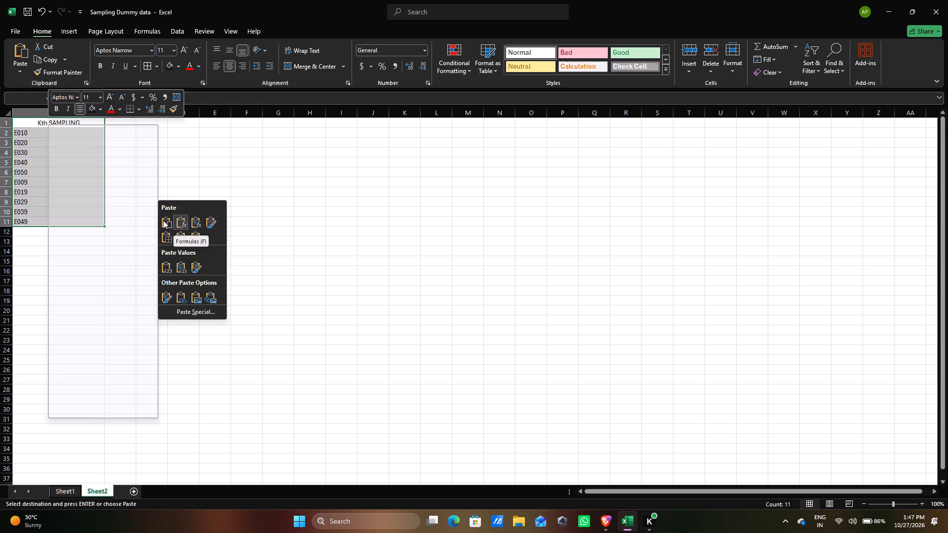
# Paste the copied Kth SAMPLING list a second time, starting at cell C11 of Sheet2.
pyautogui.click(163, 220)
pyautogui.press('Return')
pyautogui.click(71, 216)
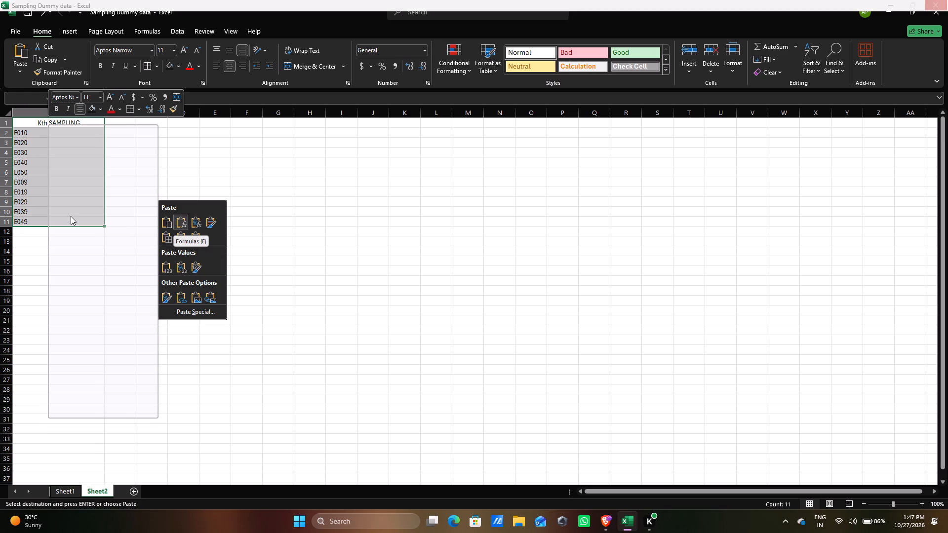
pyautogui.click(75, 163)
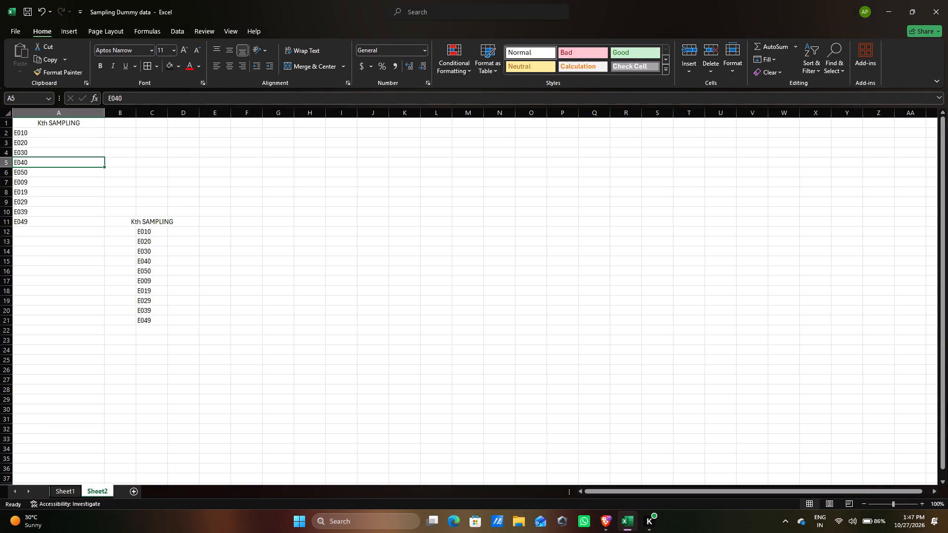
# Clear the duplicate Kth SAMPLING list, both the sampled IDs and the header in C11, from column C of Sheet2.
pyautogui.moveTo(176, 241); pyautogui.dragTo(168, 243)
pyautogui.click(158, 226)
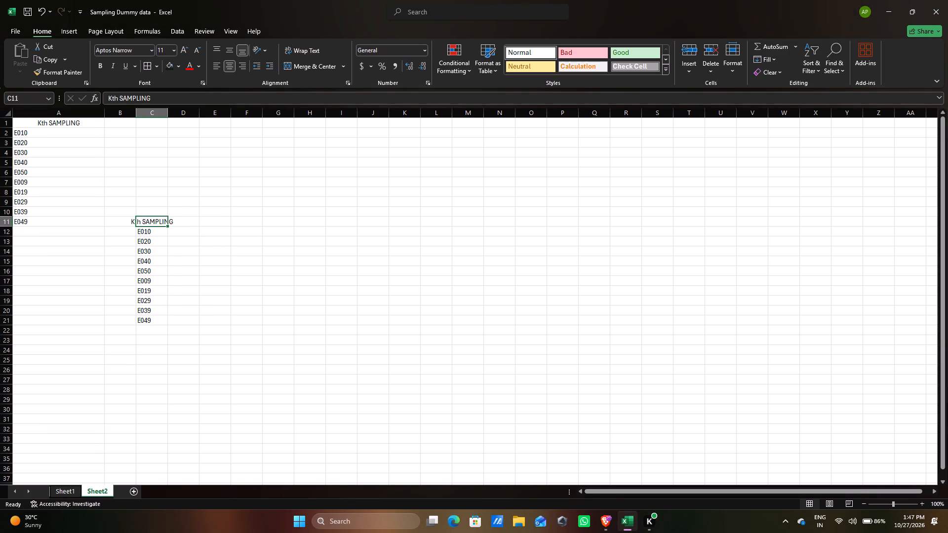
pyautogui.moveTo(154, 228); pyautogui.dragTo(147, 340)
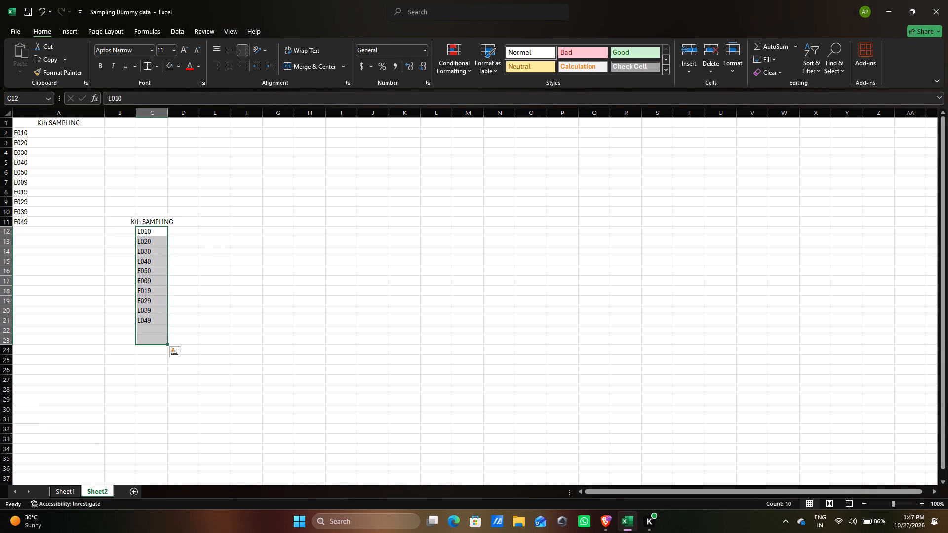
pyautogui.press('Delete')
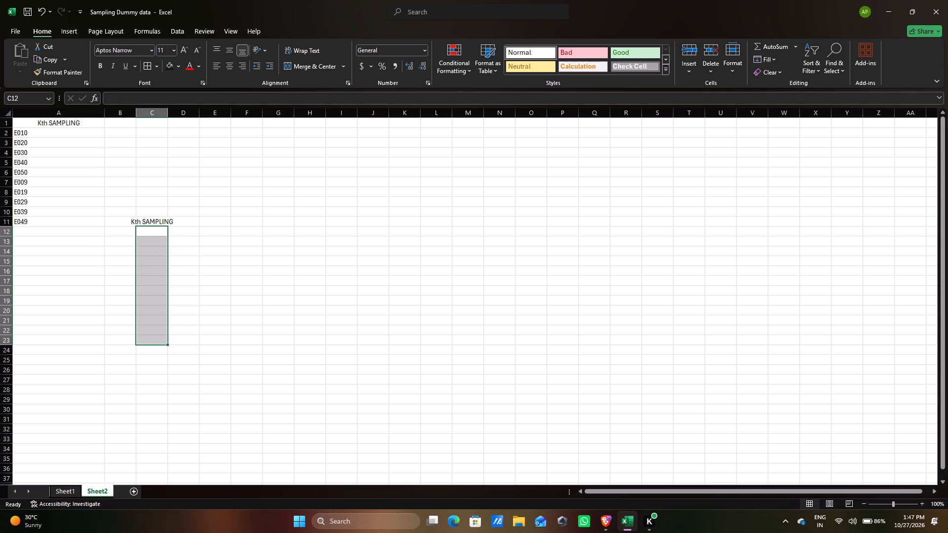
pyautogui.click(154, 228)
pyautogui.click(154, 222)
pyautogui.press('F12')
pyautogui.press('Delete')
pyautogui.press('Delete')
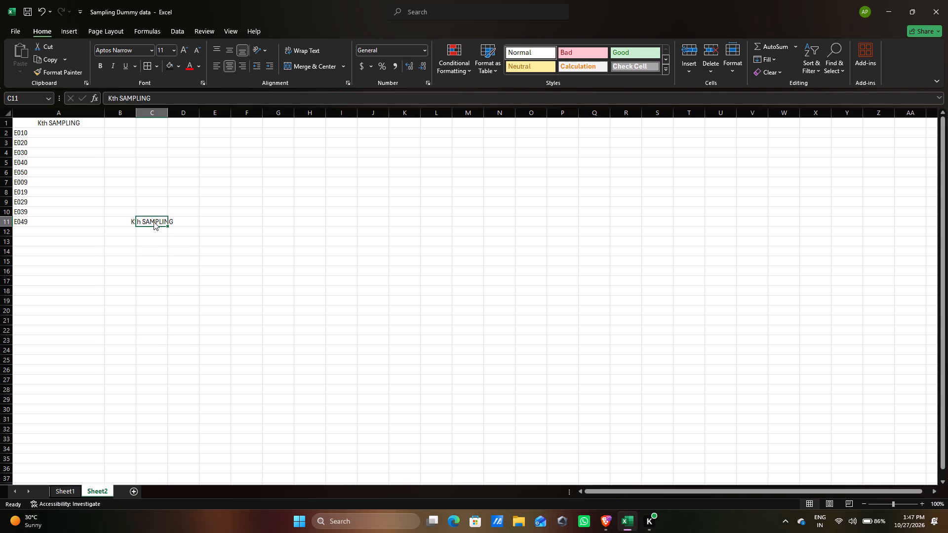
pyautogui.press('Delete')
pyautogui.click(154, 222)
pyautogui.click(431, 261)
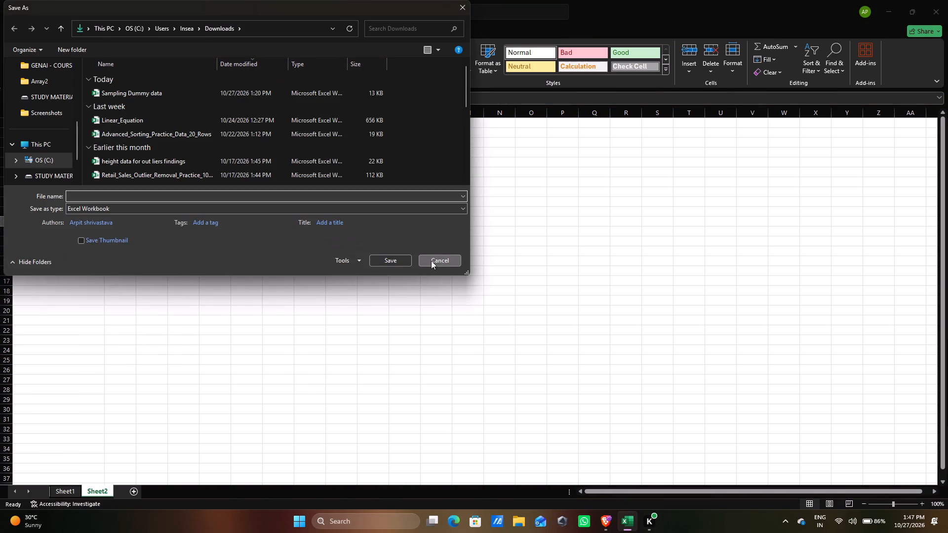
pyautogui.press('Delete')
pyautogui.press('Delete')
pyautogui.press('Delete')
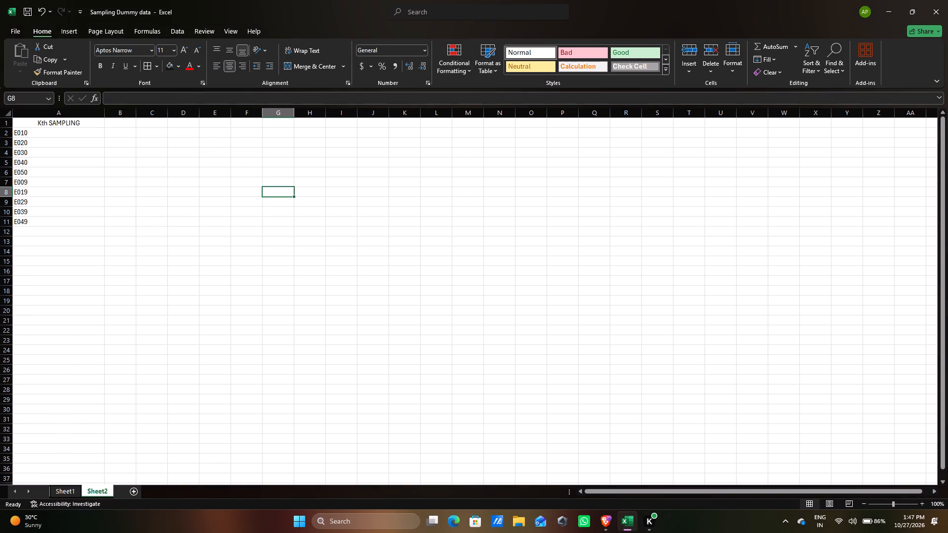
# Start a VLOOKUP formula in cell C3 of Sheet2, picking the first sampled ID in A2 as the lookup value.
pyautogui.click(276, 189)
pyautogui.click(20, 132)
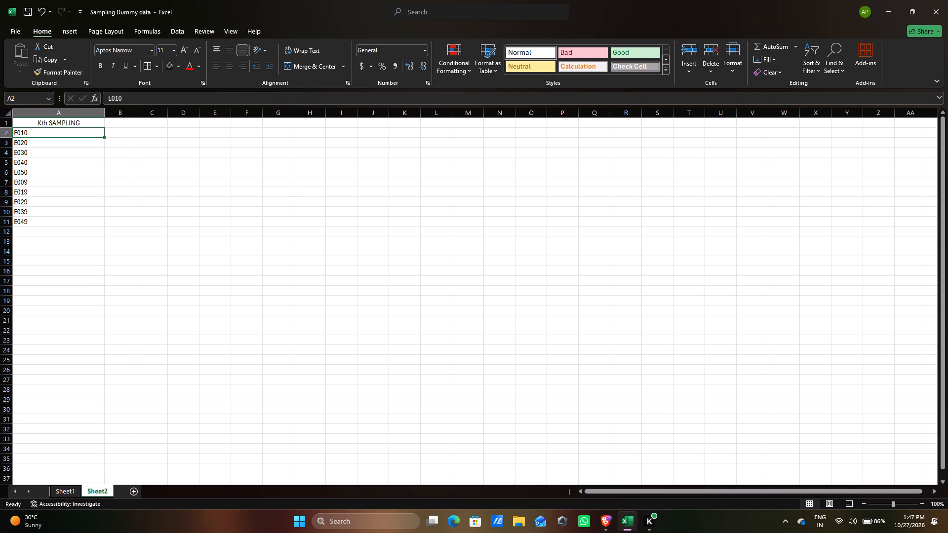
pyautogui.click(144, 143)
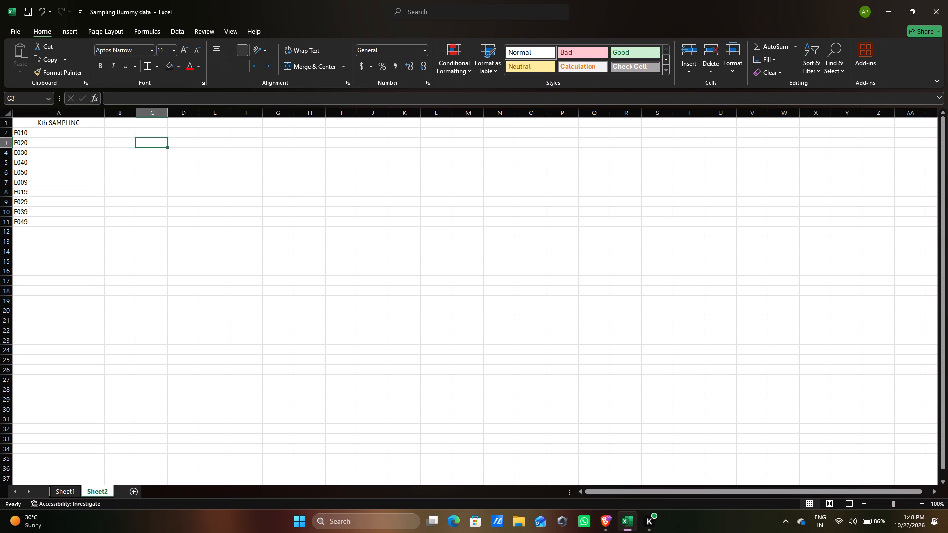
pyautogui.press('=')
pyautogui.write('vlo')
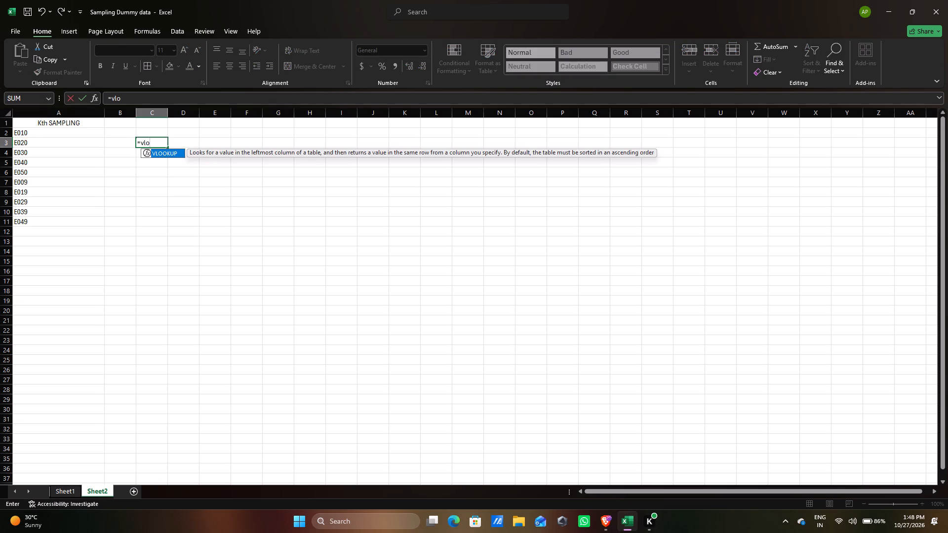
pyautogui.click(170, 156)
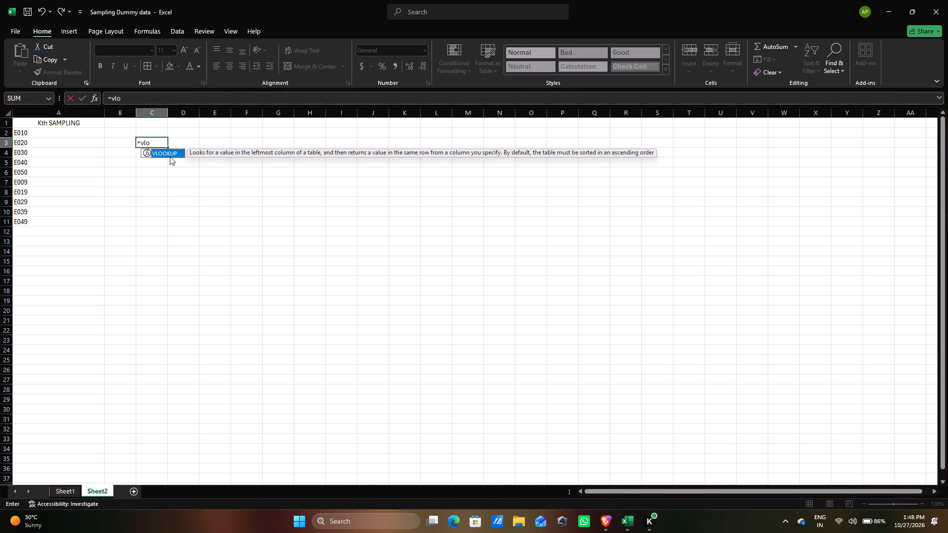
pyautogui.click(169, 156)
pyautogui.click(169, 153)
pyautogui.tripleClick(169, 153)
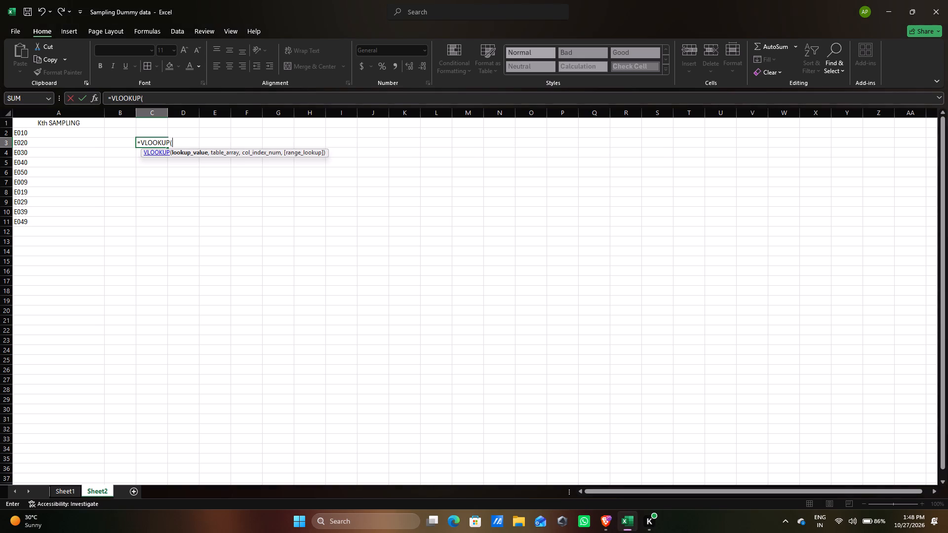
pyautogui.click(18, 130)
pyautogui.click(18, 130)
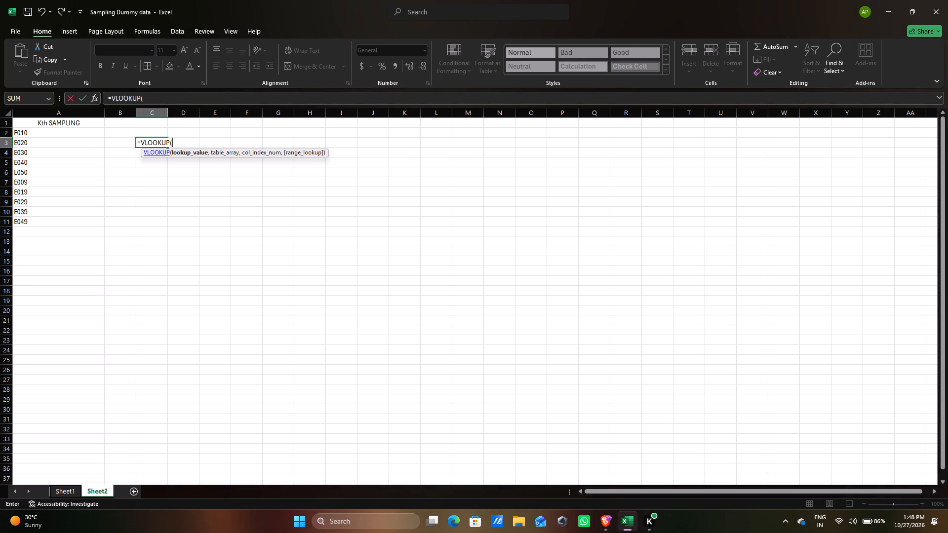
pyautogui.click(22, 129)
pyautogui.click(27, 135)
pyautogui.click(26, 139)
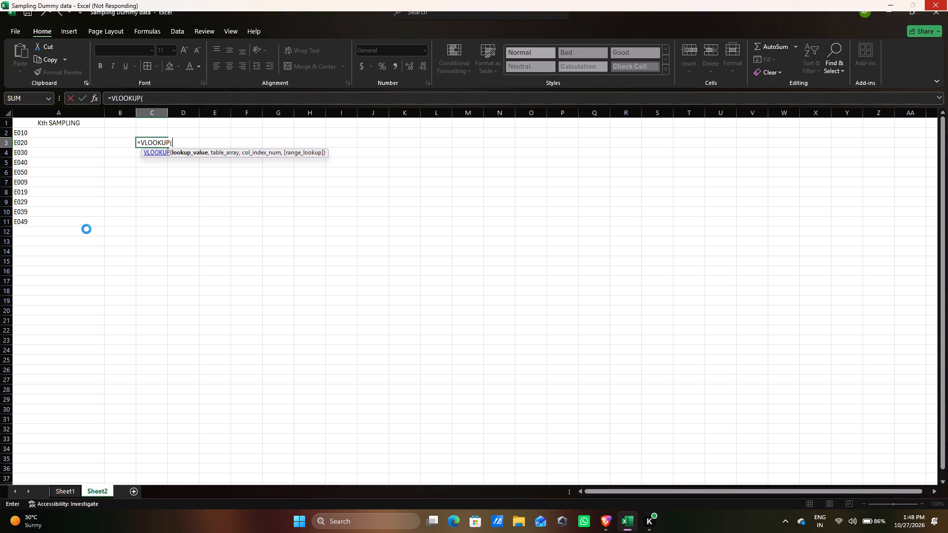
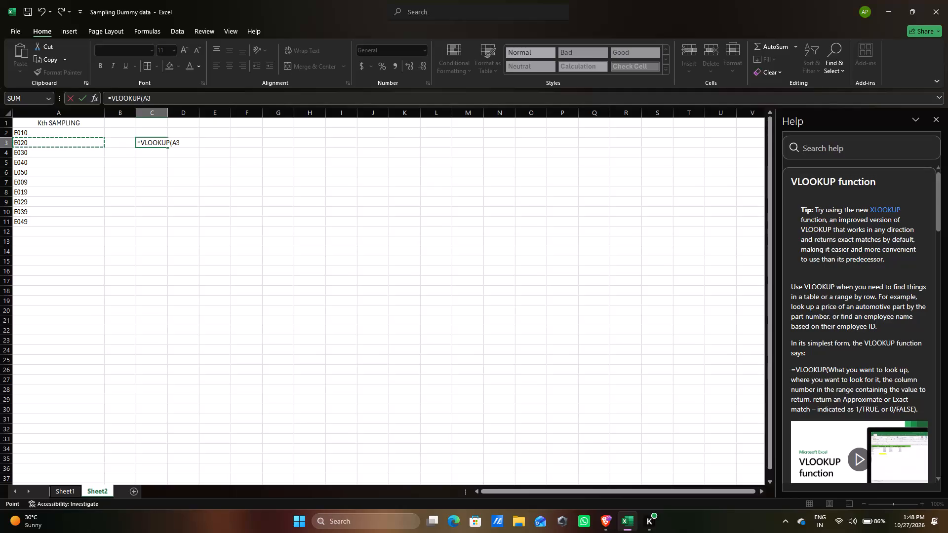
# Set cell A2 on Sheet2 as the lookup value of the VLOOKUP formula in C3.
pyautogui.click(182, 147)
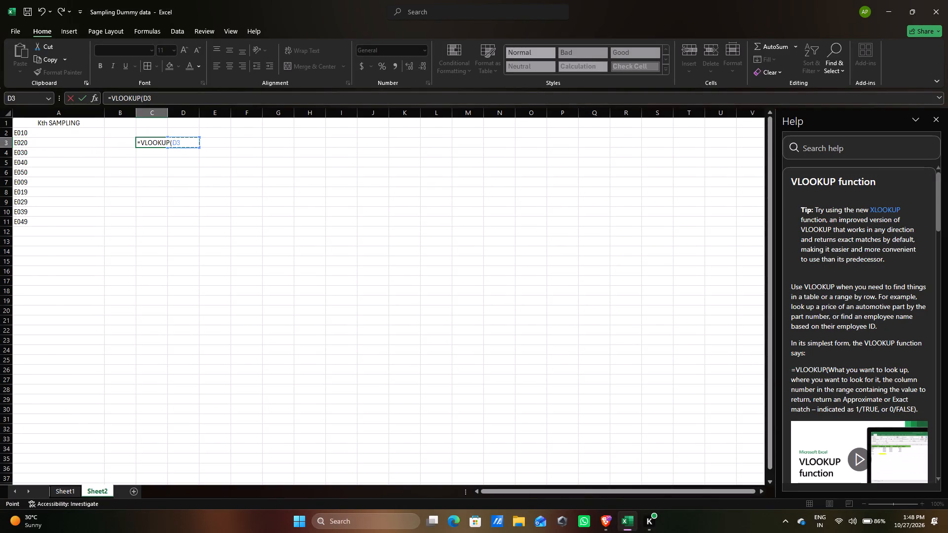
pyautogui.click(21, 133)
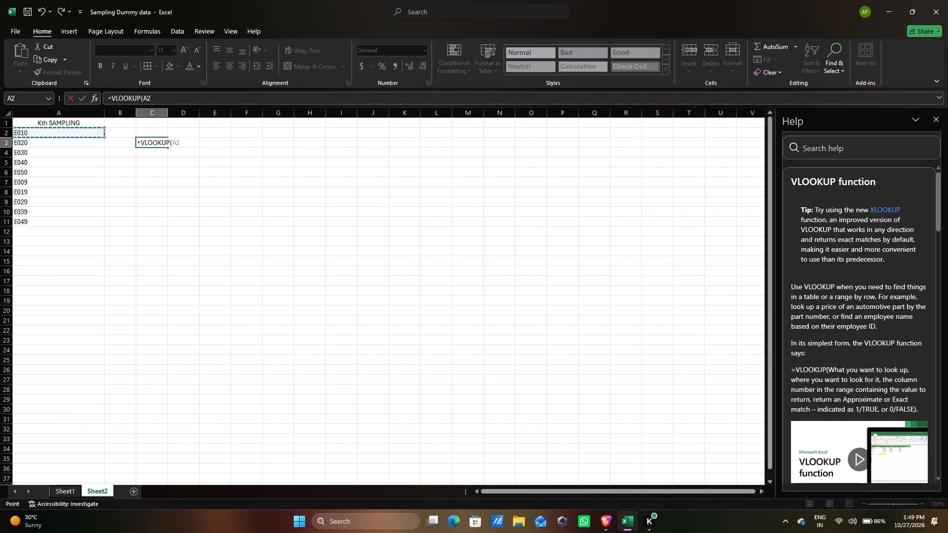
pyautogui.click(183, 143)
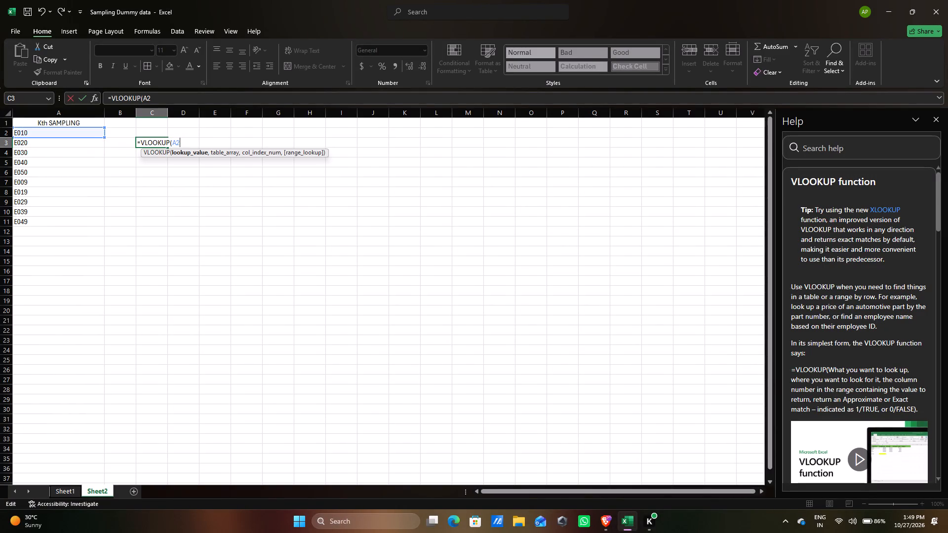
pyautogui.press(',')
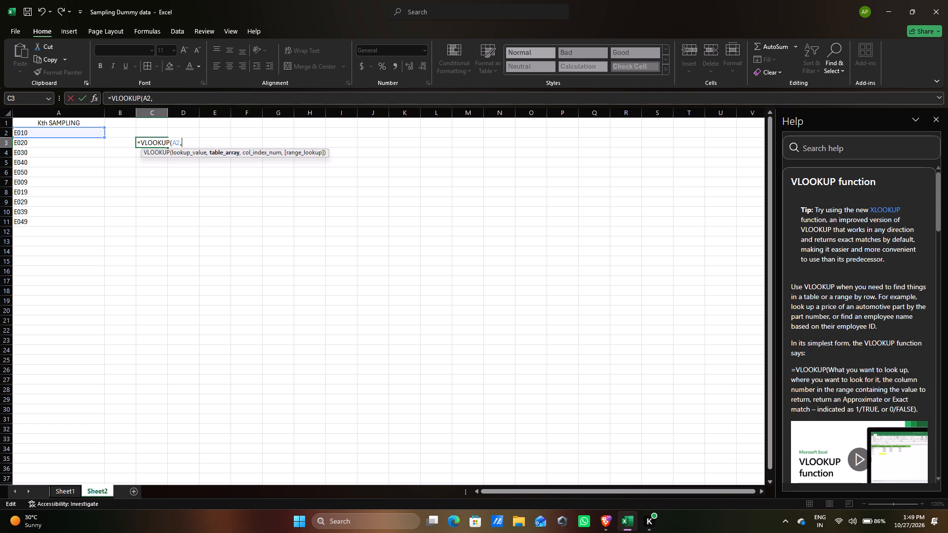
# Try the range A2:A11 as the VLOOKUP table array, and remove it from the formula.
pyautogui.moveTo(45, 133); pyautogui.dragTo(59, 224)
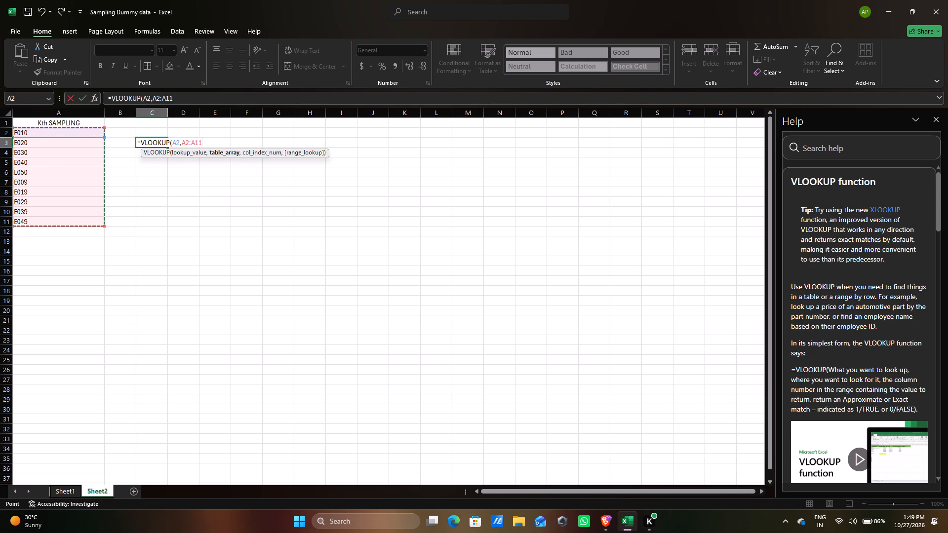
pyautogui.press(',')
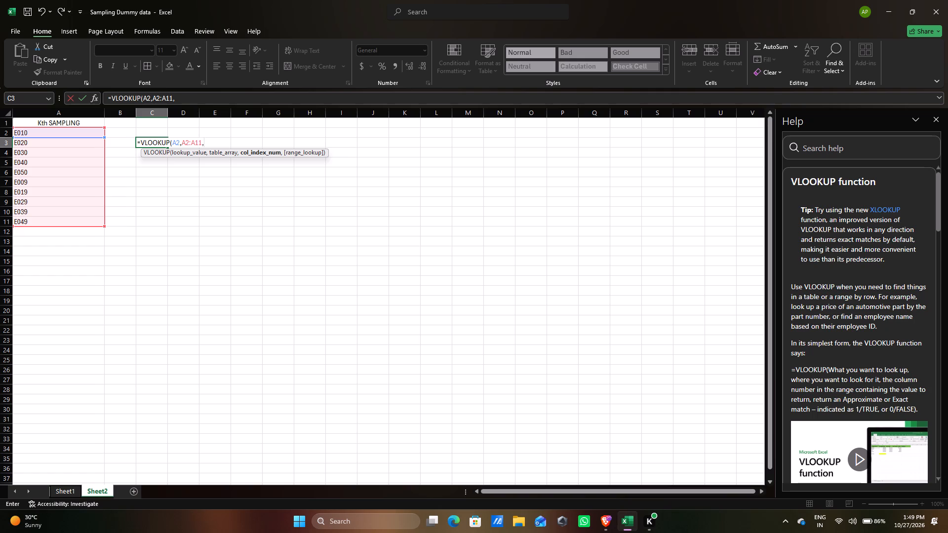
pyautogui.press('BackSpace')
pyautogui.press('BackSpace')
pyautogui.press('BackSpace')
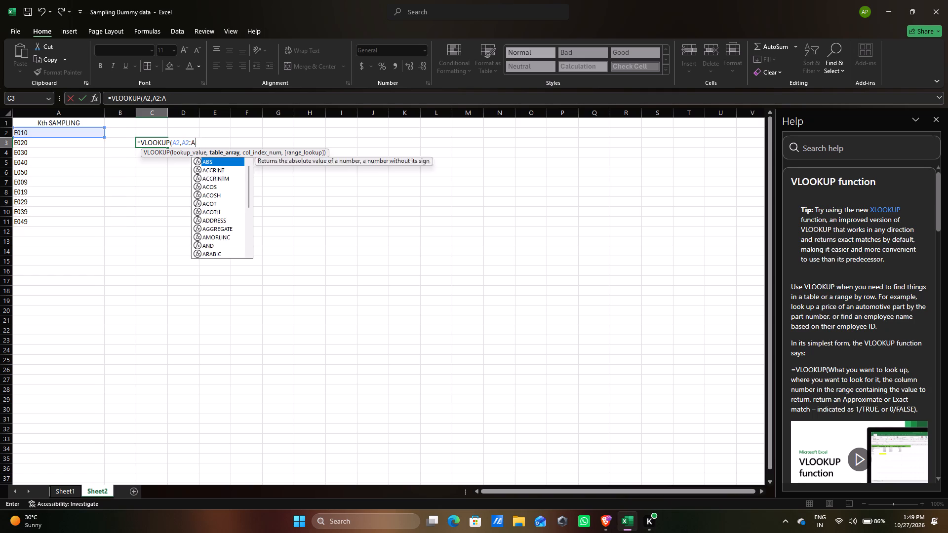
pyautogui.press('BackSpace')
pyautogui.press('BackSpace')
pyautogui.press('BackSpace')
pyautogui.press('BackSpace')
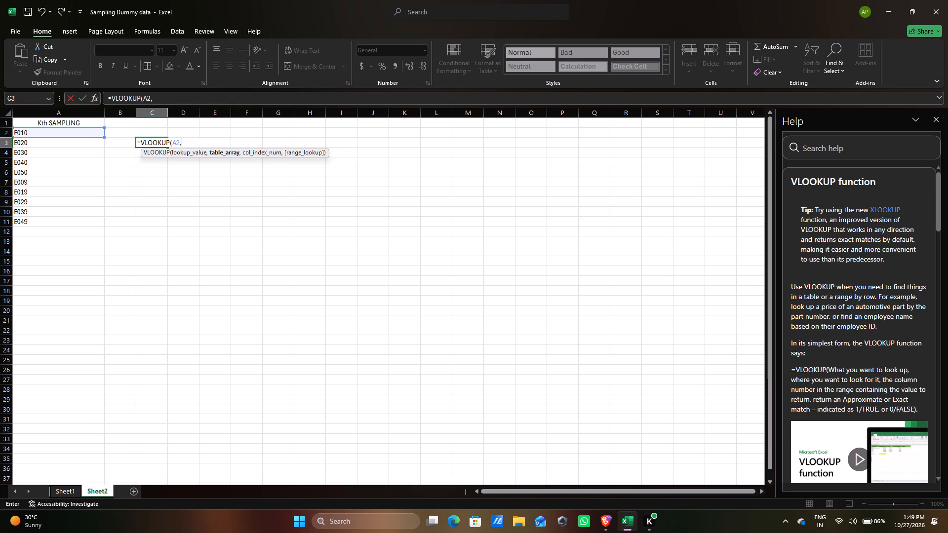
# Select C1:K47 on Sheet1 for the table array, return to Sheet2, and move on to the column index argument.
pyautogui.click(60, 492)
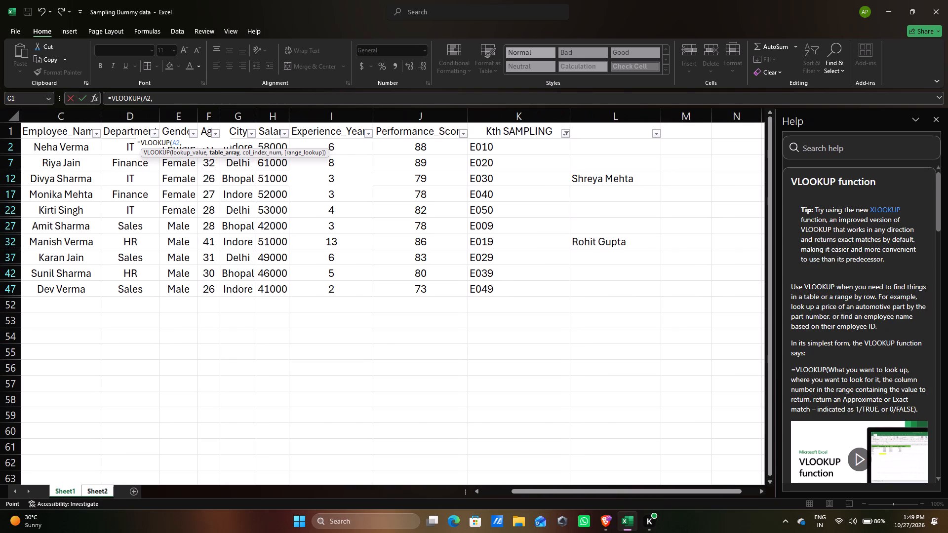
pyautogui.scroll(2, 103, 295)
pyautogui.hscroll(2, 99, 251)
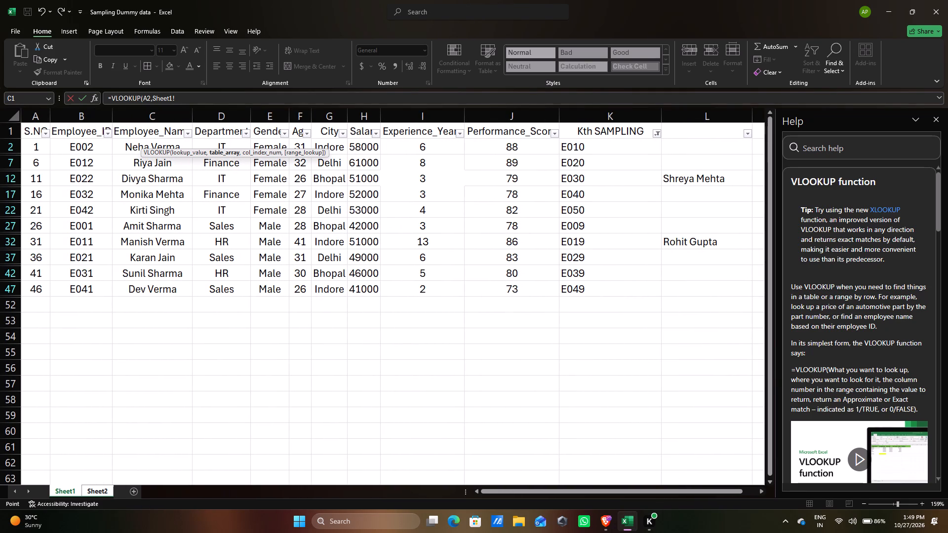
pyautogui.moveTo(130, 129); pyautogui.dragTo(542, 281)
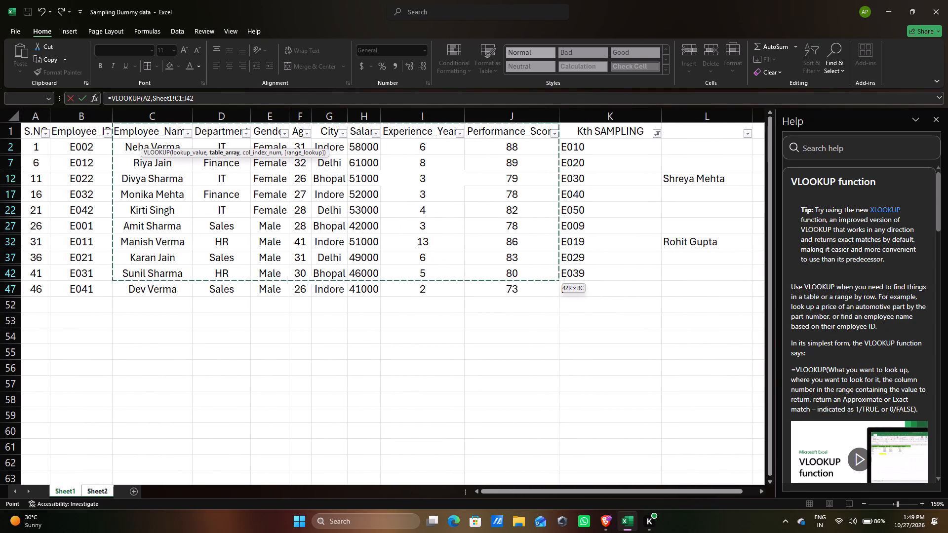
pyautogui.moveTo(542, 281); pyautogui.dragTo(570, 291)
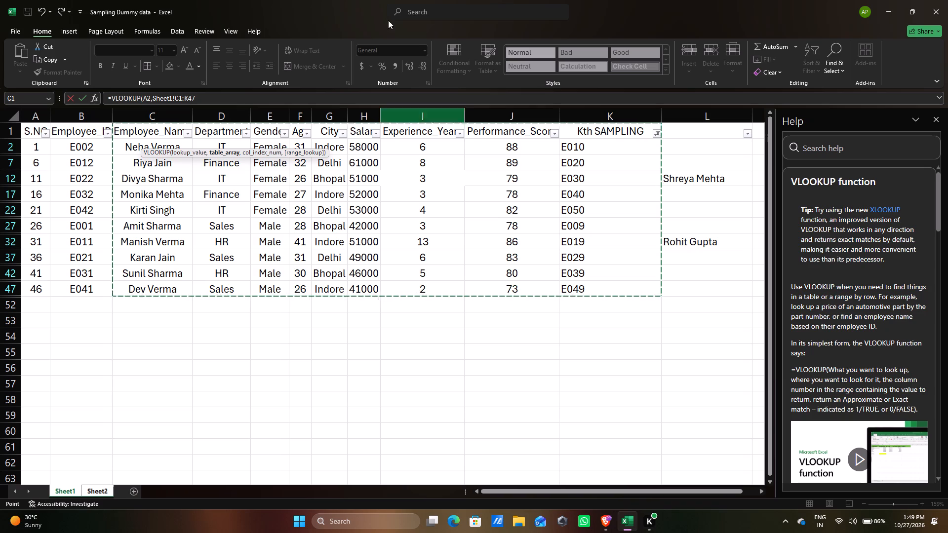
pyautogui.click(98, 497)
pyautogui.click(97, 488)
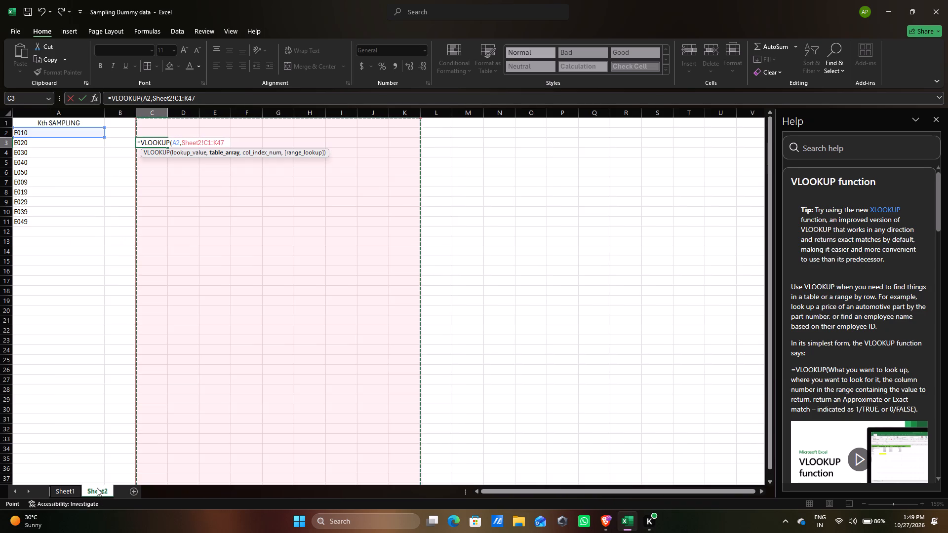
pyautogui.press(',')
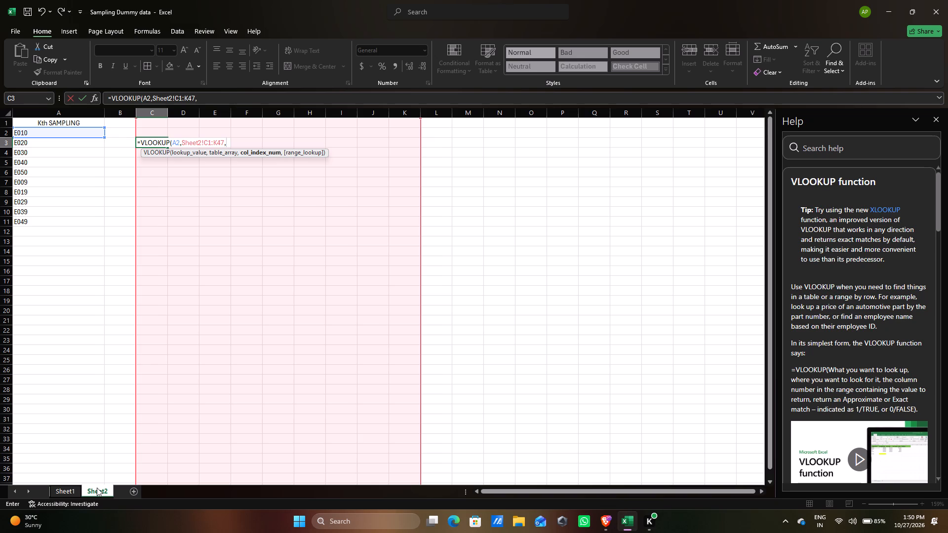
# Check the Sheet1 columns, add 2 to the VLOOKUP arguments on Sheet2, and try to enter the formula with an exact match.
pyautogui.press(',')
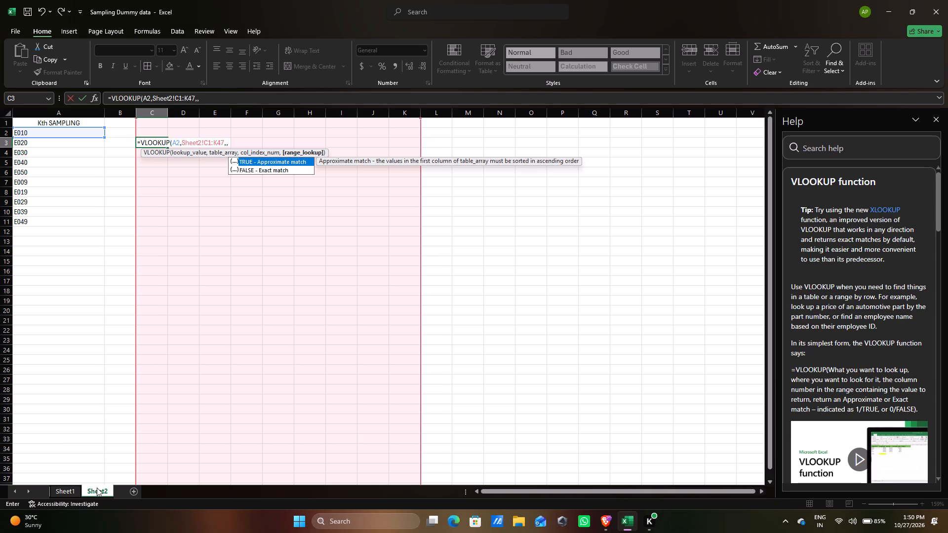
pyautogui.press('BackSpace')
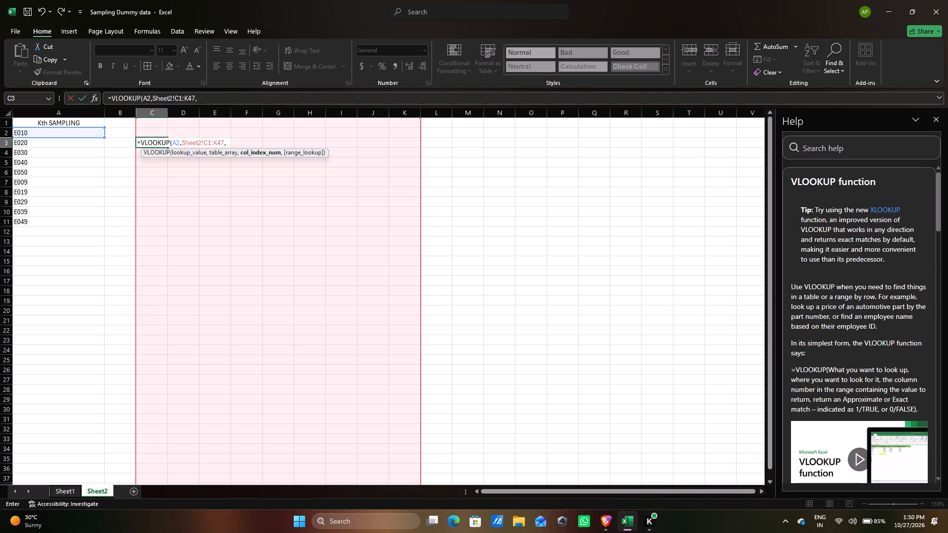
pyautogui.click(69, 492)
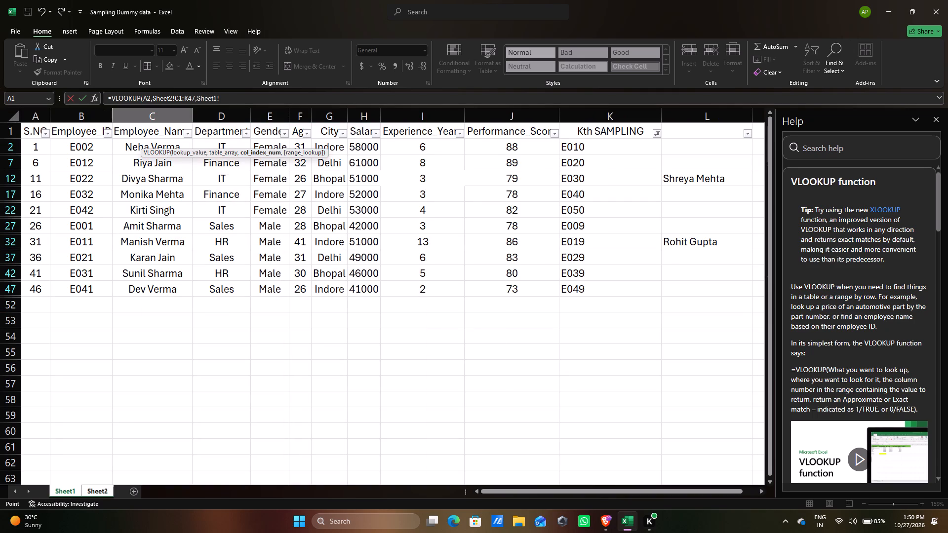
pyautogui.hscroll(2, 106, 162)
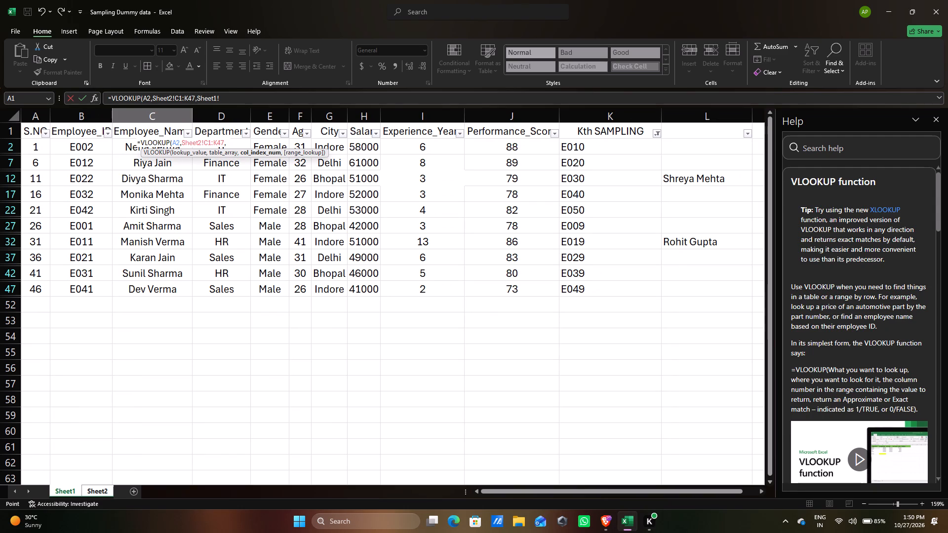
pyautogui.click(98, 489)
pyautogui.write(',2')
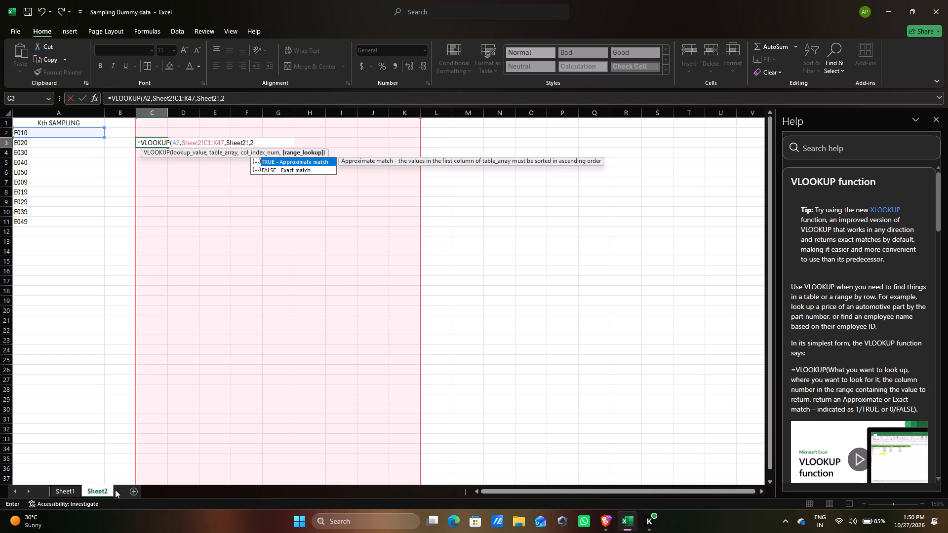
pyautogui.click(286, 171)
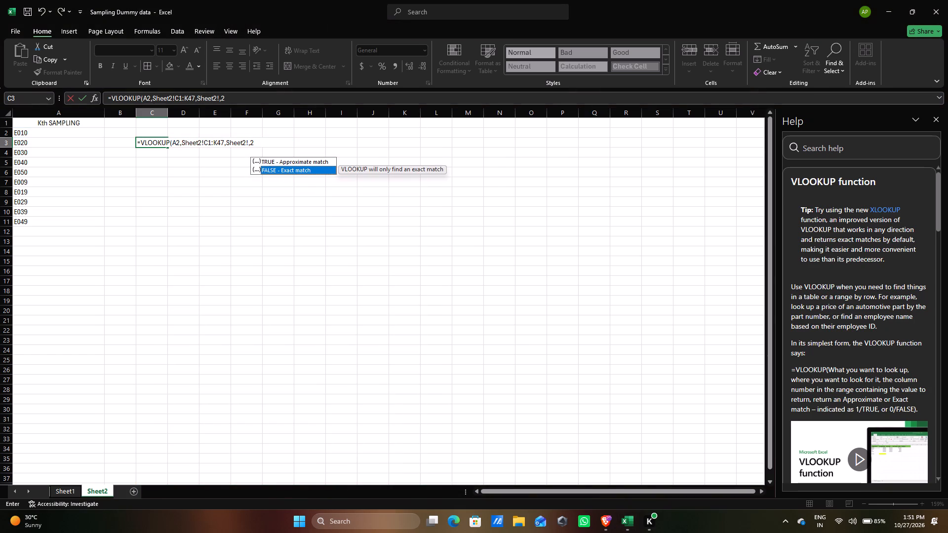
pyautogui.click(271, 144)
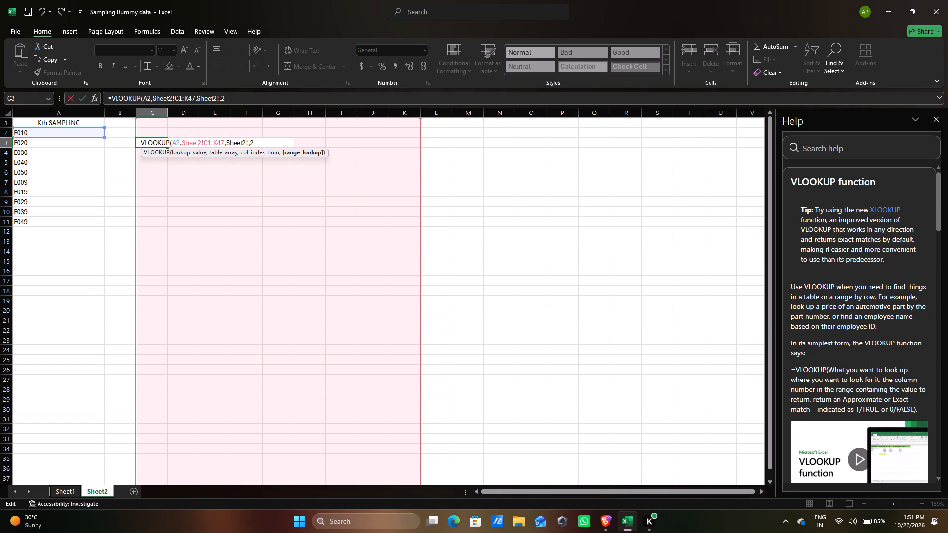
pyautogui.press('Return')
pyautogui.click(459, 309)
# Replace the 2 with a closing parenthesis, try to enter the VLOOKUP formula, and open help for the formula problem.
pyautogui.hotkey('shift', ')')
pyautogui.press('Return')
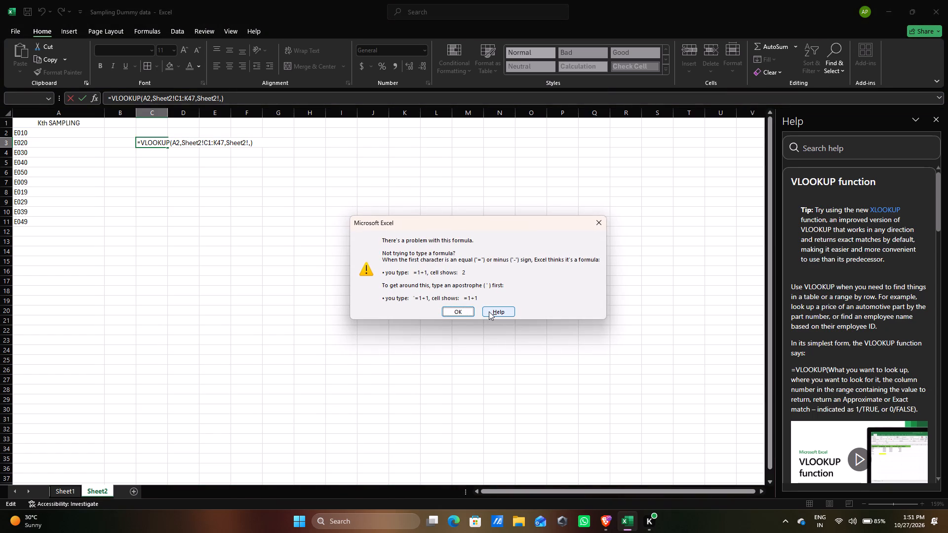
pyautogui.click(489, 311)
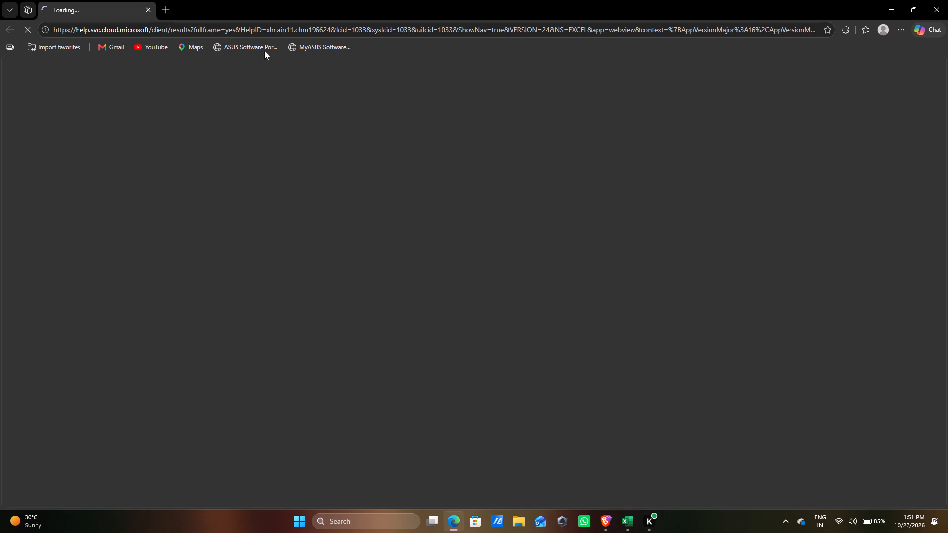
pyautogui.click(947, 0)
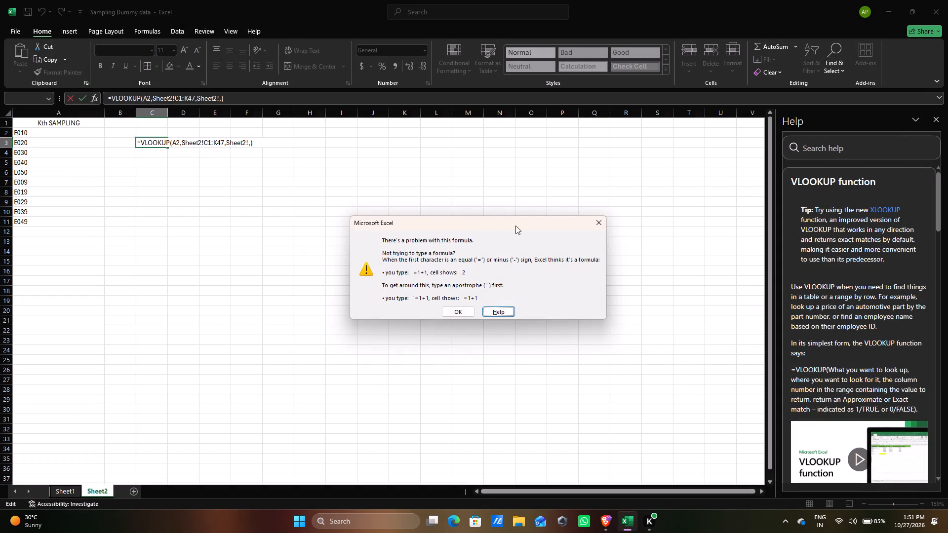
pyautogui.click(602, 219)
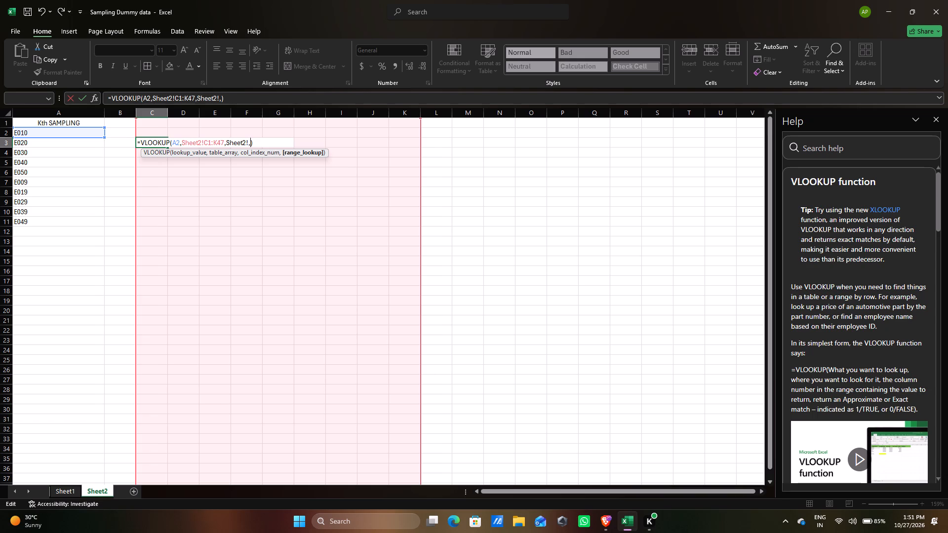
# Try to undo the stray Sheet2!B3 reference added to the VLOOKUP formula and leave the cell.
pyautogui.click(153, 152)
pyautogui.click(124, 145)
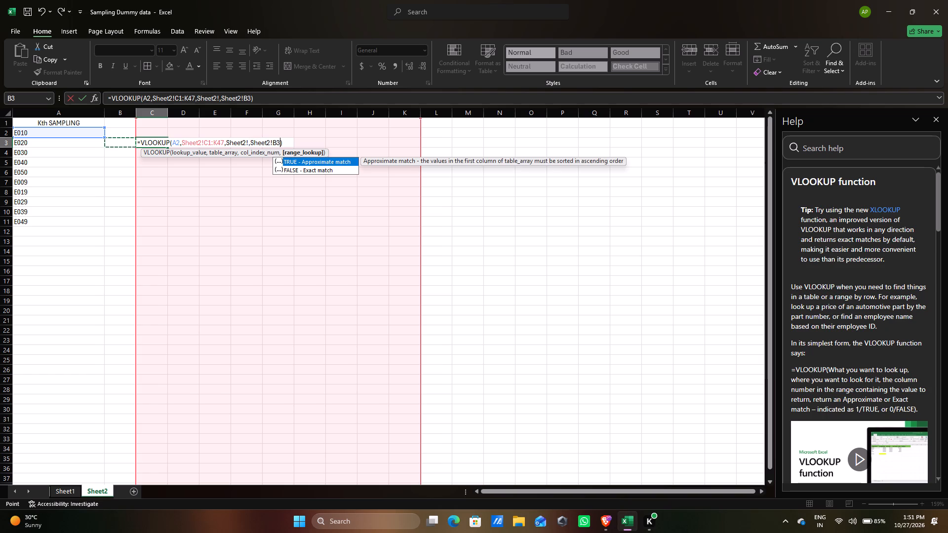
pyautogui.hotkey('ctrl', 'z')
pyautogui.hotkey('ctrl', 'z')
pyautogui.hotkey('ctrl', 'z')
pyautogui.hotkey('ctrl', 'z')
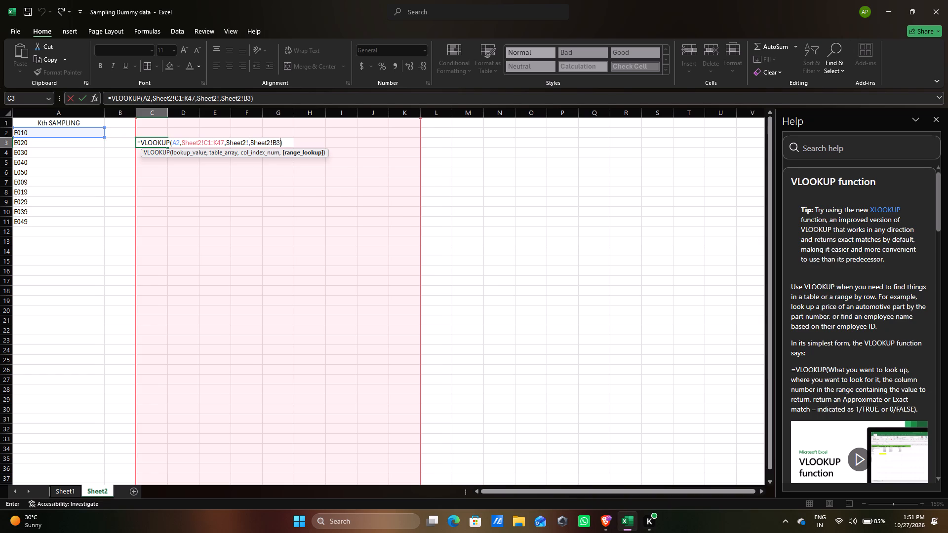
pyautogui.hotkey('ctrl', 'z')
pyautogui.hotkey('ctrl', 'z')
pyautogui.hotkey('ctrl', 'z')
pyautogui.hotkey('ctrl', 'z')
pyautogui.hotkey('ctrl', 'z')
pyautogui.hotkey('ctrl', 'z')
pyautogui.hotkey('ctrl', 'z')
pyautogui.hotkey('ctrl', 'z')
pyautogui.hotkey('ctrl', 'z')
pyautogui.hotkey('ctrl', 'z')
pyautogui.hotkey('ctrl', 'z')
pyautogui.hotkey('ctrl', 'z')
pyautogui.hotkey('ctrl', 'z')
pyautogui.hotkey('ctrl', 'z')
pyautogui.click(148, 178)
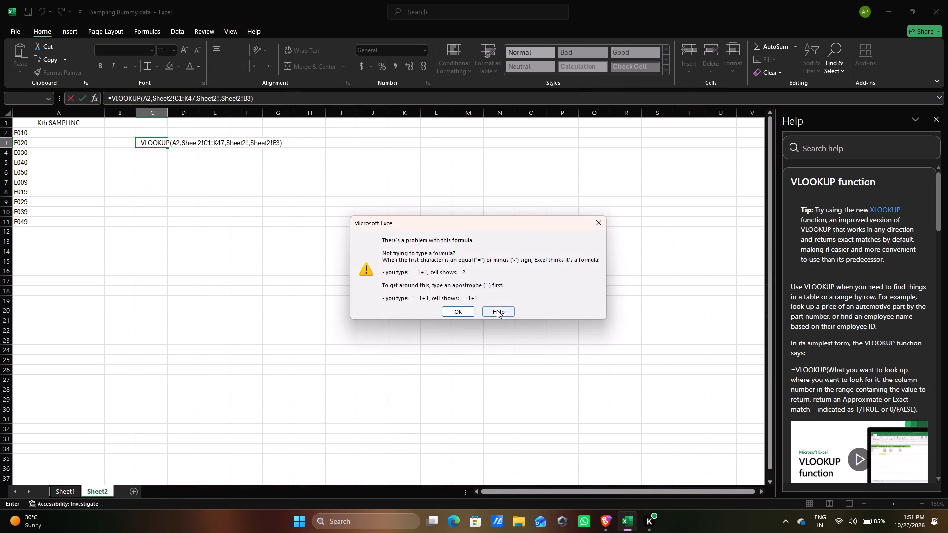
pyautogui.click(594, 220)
# Delete the stray Sheet2 and A13 references after the table array, cutting the VLOOKUP's third argument to Sh!B3.
pyautogui.scroll(5, 368, 207)
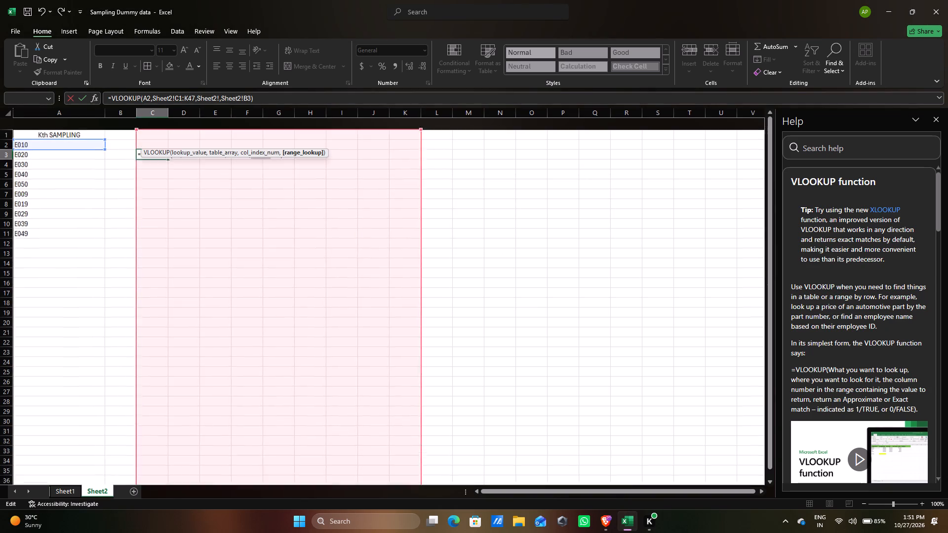
pyautogui.click(100, 238)
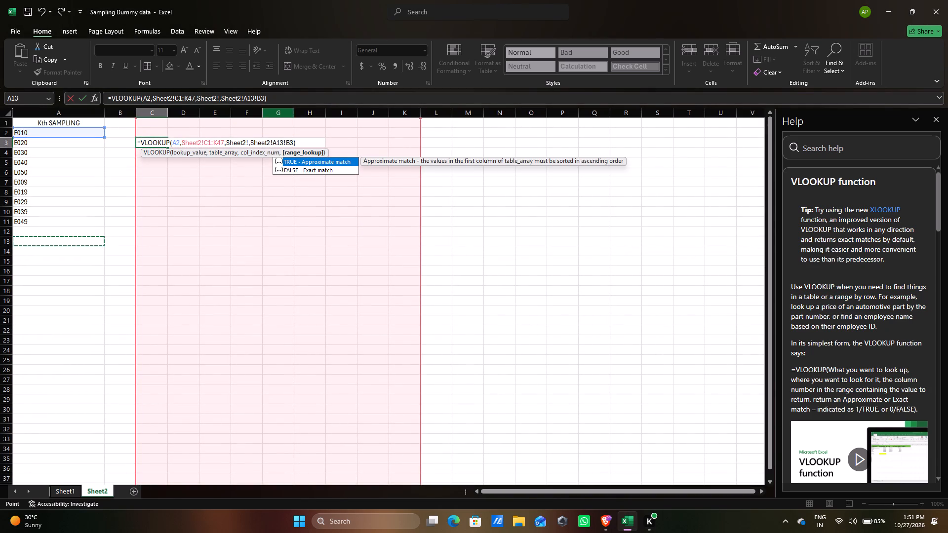
pyautogui.press('BackSpace')
pyautogui.press('BackSpace')
pyautogui.press('BackSpace')
pyautogui.press('BackSpace')
pyautogui.press('BackSpace')
pyautogui.press('BackSpace')
pyautogui.press('BackSpace')
pyautogui.press('BackSpace')
pyautogui.press('BackSpace')
pyautogui.press('BackSpace')
pyautogui.press('BackSpace')
pyautogui.press('BackSpace')
pyautogui.press('BackSpace')
pyautogui.press('BackSpace')
pyautogui.press('BackSpace')
pyautogui.press('BackSpace')
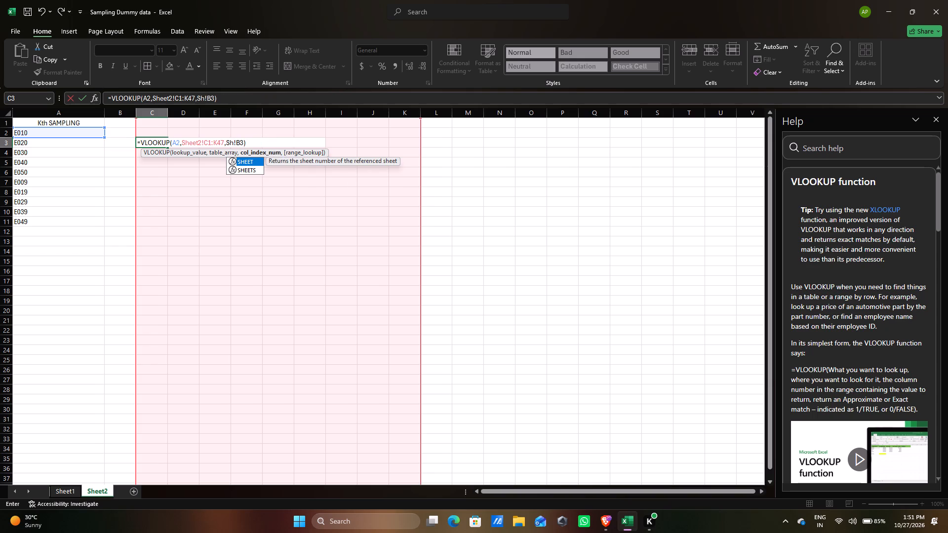
# Enter the edited VLOOKUP formula in C3, cancelling the source file selection for the Sh reference.
pyautogui.press('Right')
pyautogui.press('Right')
pyautogui.press('Right')
pyautogui.press('Right')
pyautogui.press('Right')
pyautogui.press('Right')
pyautogui.press('Right')
pyautogui.press('Right')
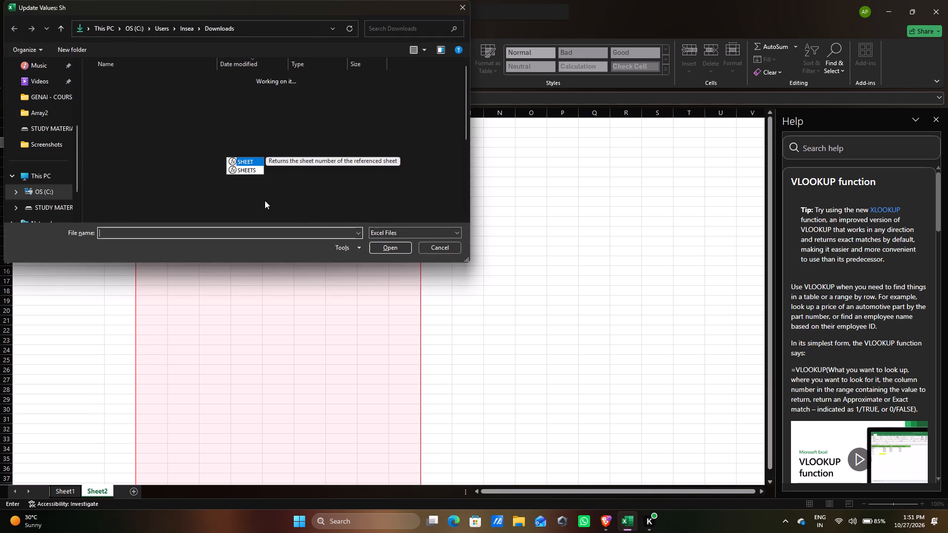
pyautogui.hotkey('ctrl', 'z')
pyautogui.hotkey('ctrl', 'z')
pyautogui.hotkey('ctrl', 'z')
pyautogui.doubleClick(433, 247)
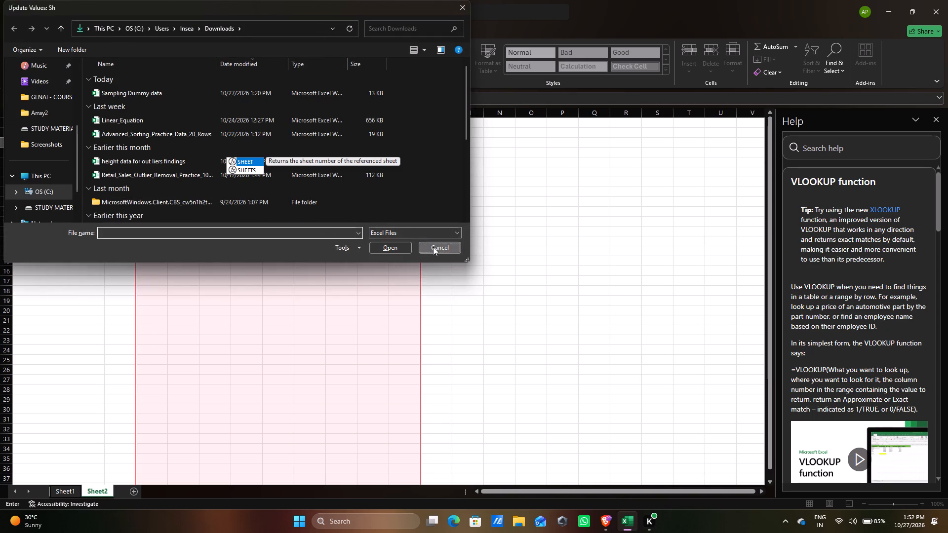
# Close the Sampling Dummy data workbook, choosing not to save the changes.
pyautogui.click(947, 0)
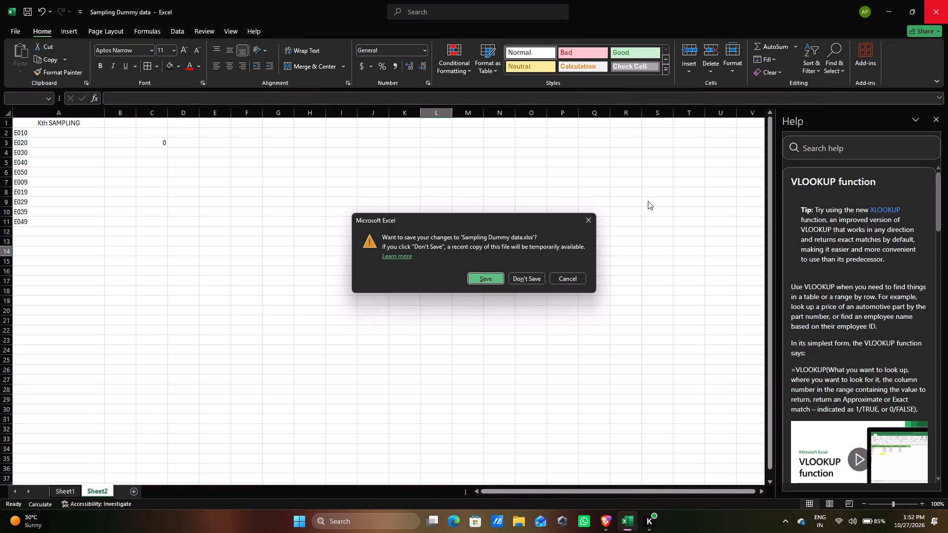
pyautogui.press('Right')
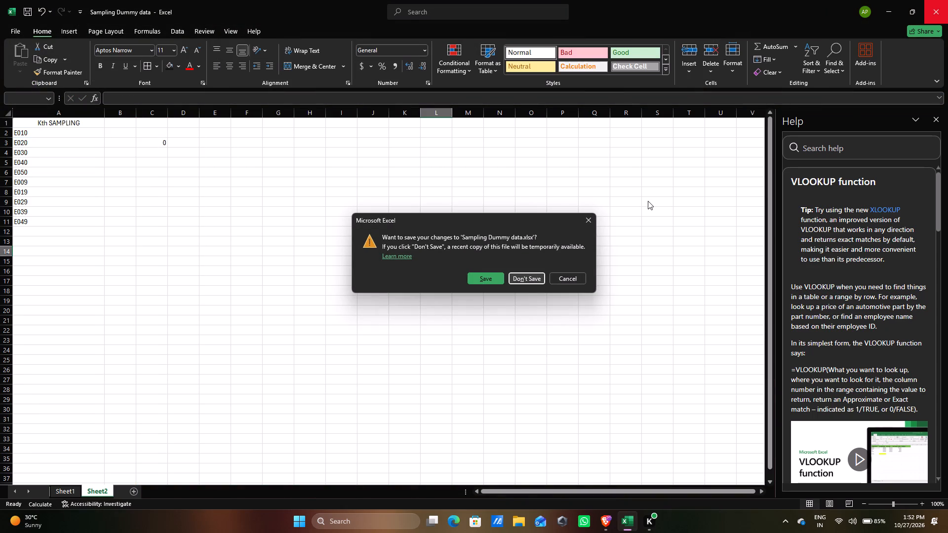
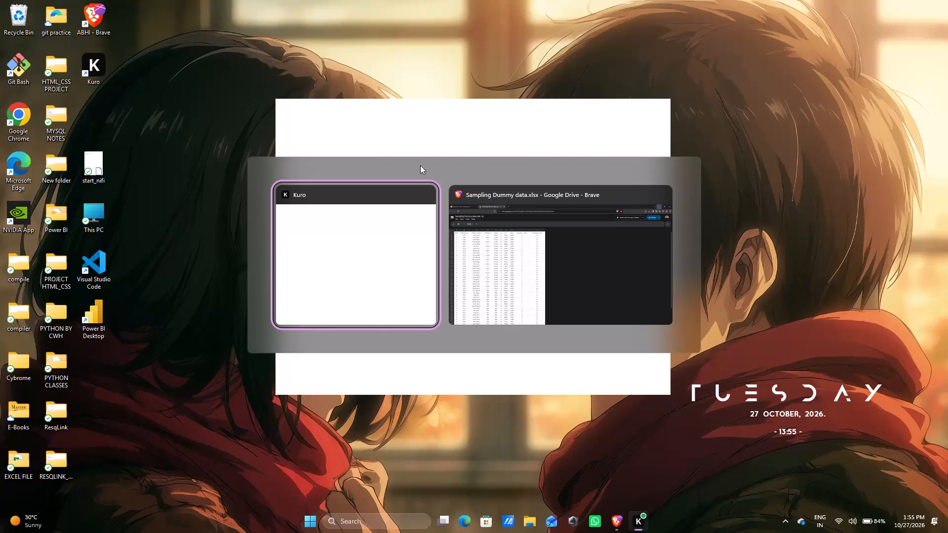
# Switch to the Brave window showing Sampling Dummy data.xlsx and close it with all its tabs.
pyautogui.hotkey('alt', 'Tab')
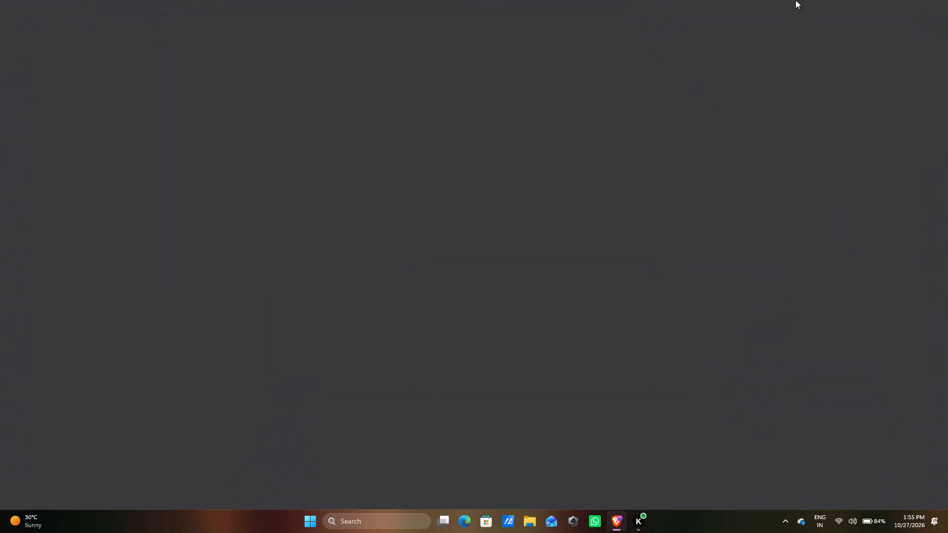
pyautogui.click(947, 4)
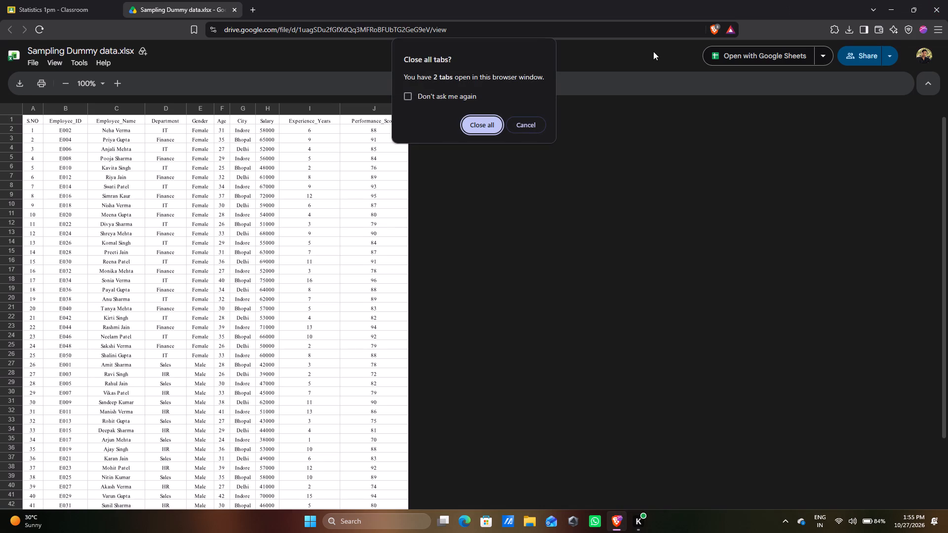
pyautogui.click(488, 113)
pyautogui.click(488, 115)
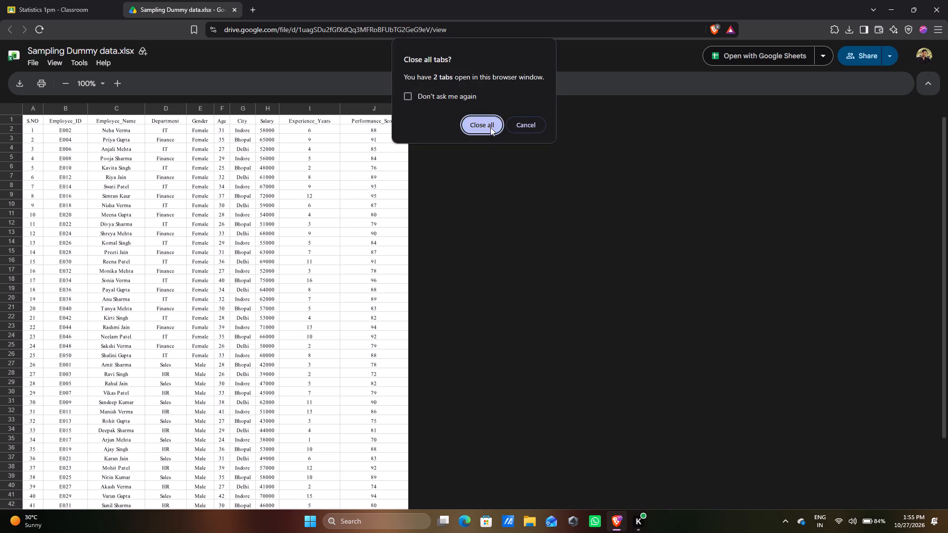
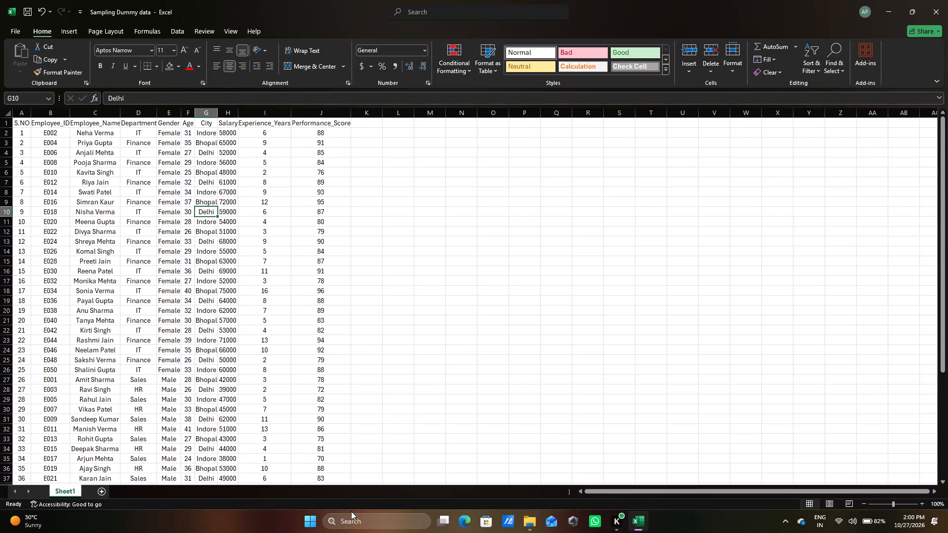
# Launch Jupyter Notebook from the system search and switch to its home page in Microsoft Edge.
pyautogui.click(341, 523)
pyautogui.write('juoop')
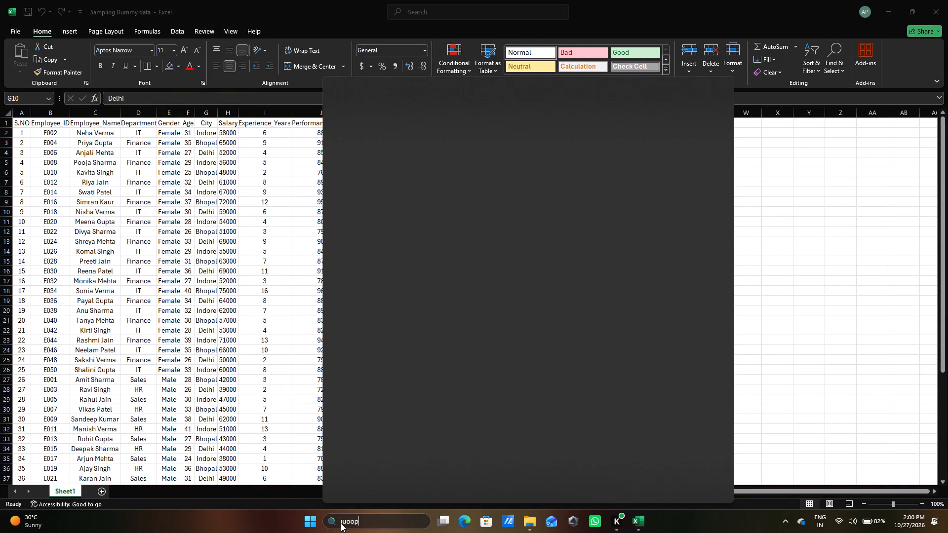
pyautogui.press('BackSpace')
pyautogui.press('BackSpace')
pyautogui.press('BackSpace')
pyautogui.write('pu')
pyautogui.press('BackSpace')
pyautogui.press('Return')
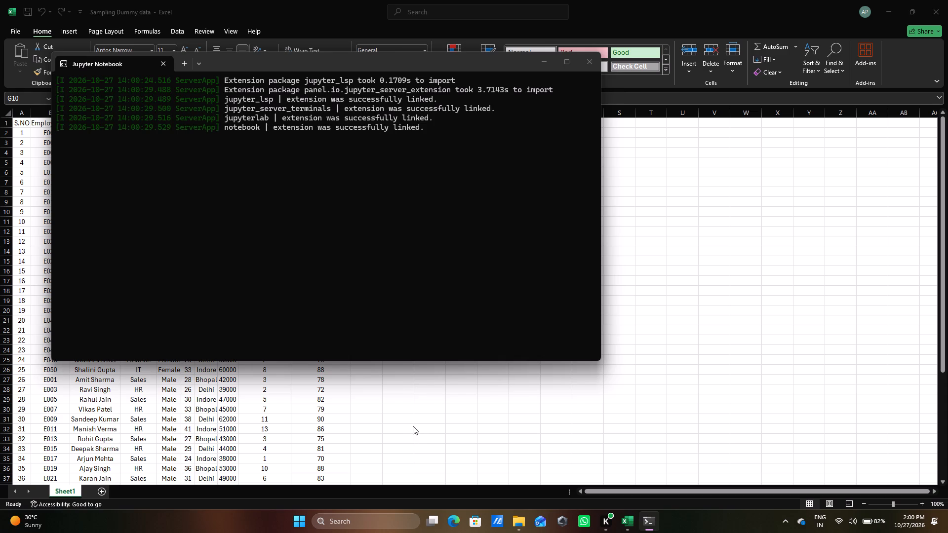
pyautogui.click(413, 426)
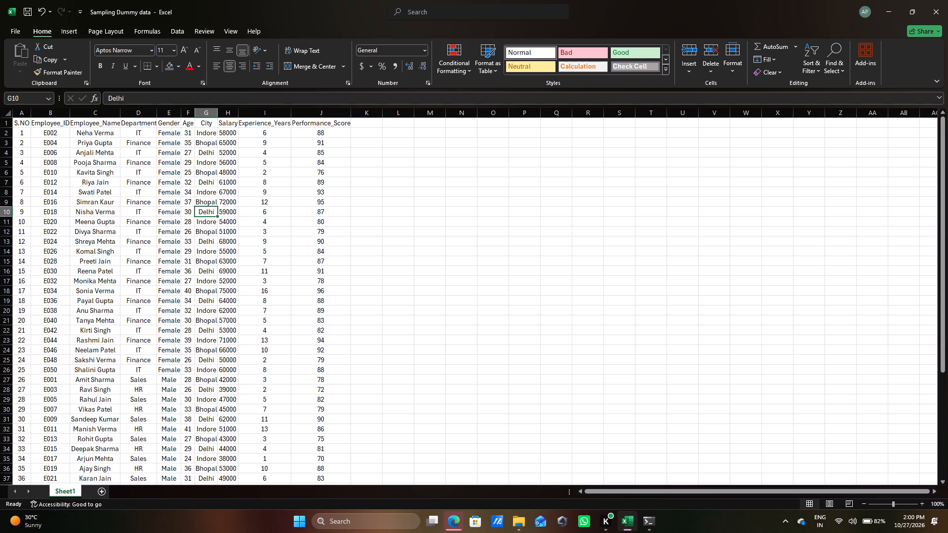
pyautogui.click(243, 122)
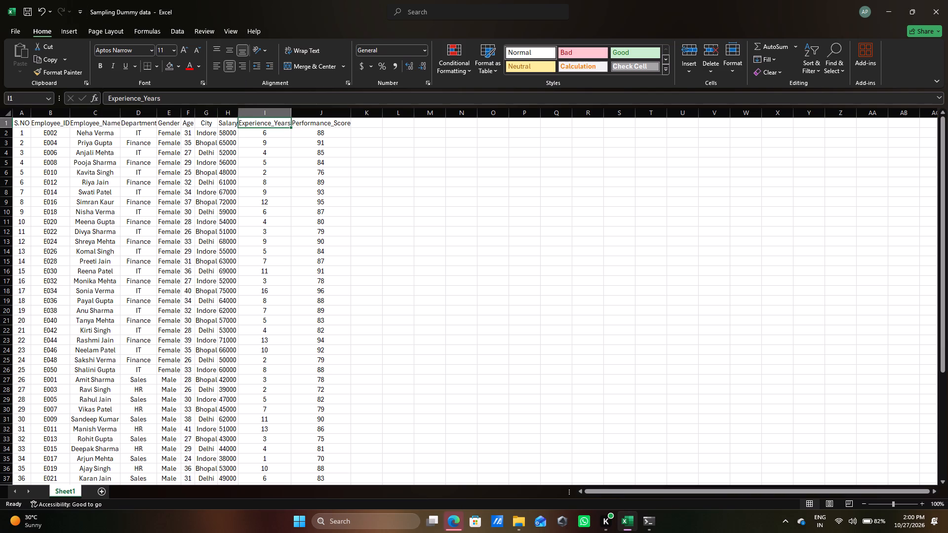
pyautogui.click(455, 508)
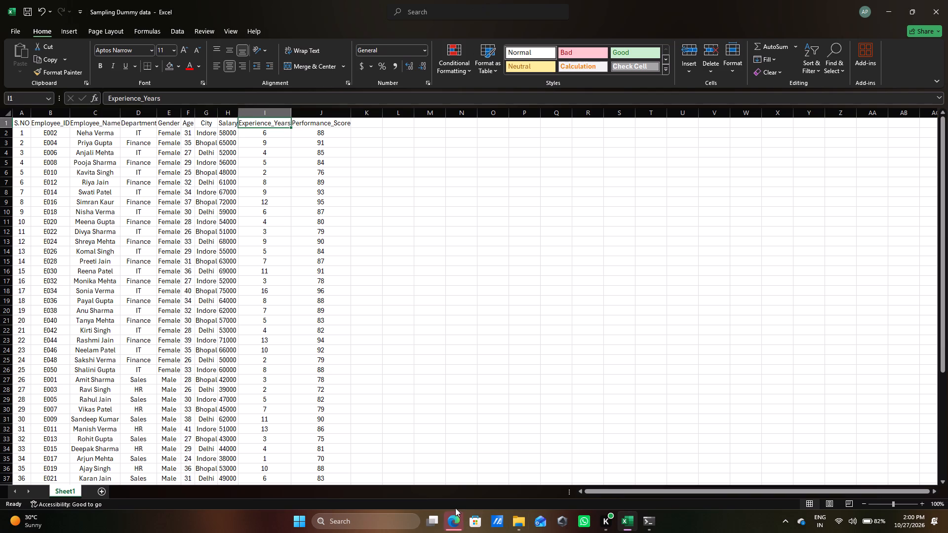
pyautogui.click(455, 518)
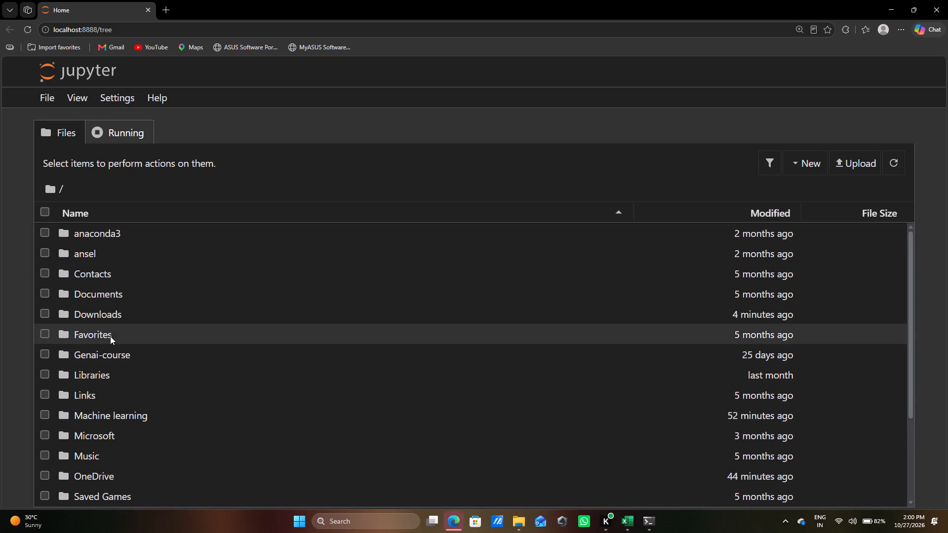
# Open the notebook Machine learning.ipynb from the Machine learning folder.
pyautogui.click(114, 410)
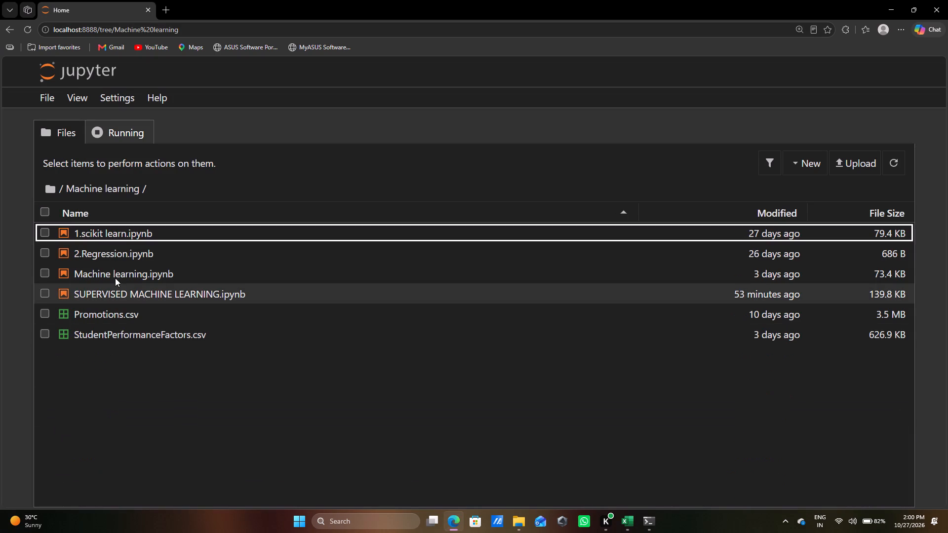
pyautogui.click(127, 276)
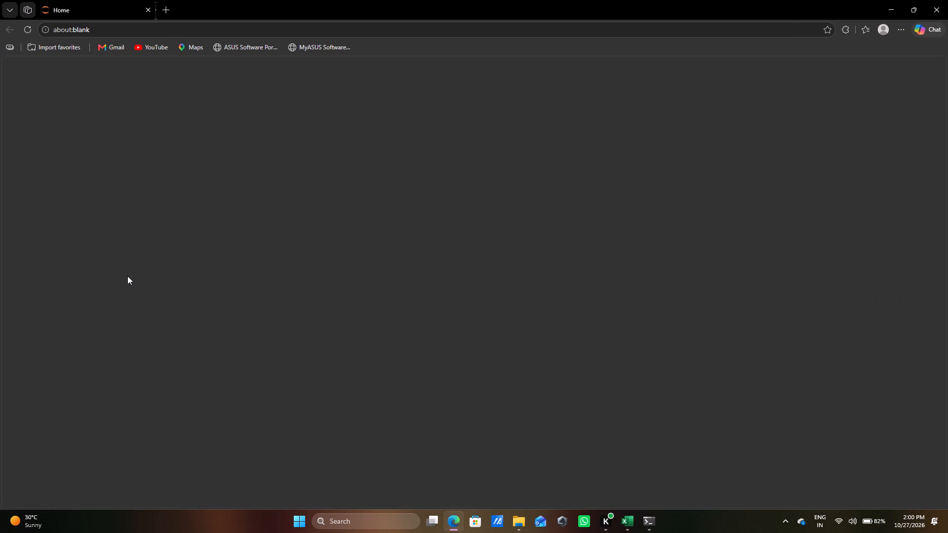
# Return to the Jupyter Home file list and open the NUMPY folder inside Libraries.
pyautogui.click(99, 5)
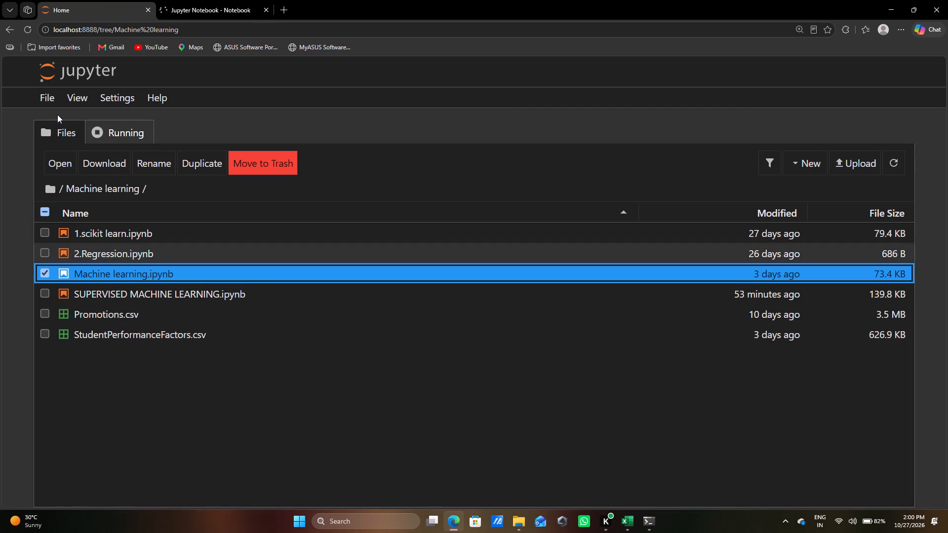
pyautogui.click(53, 190)
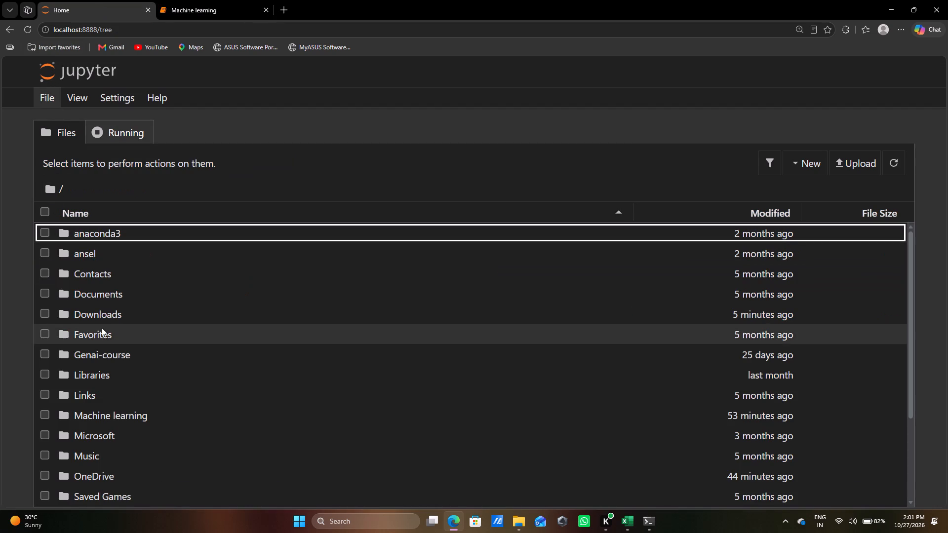
pyautogui.click(110, 367)
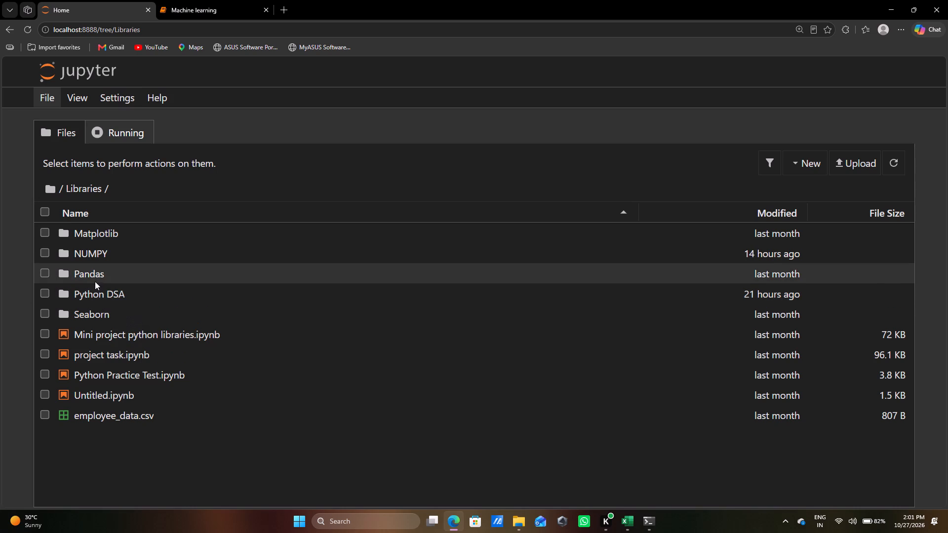
pyautogui.click(90, 258)
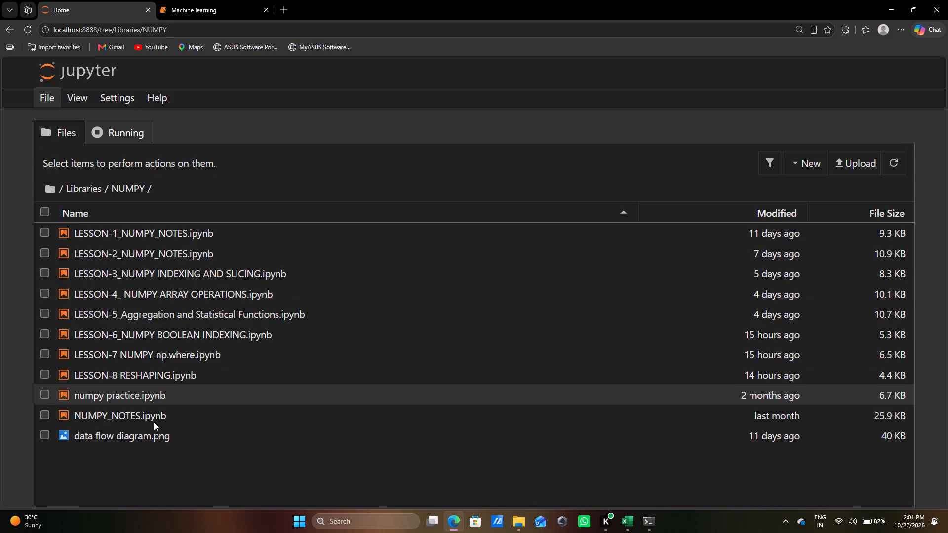
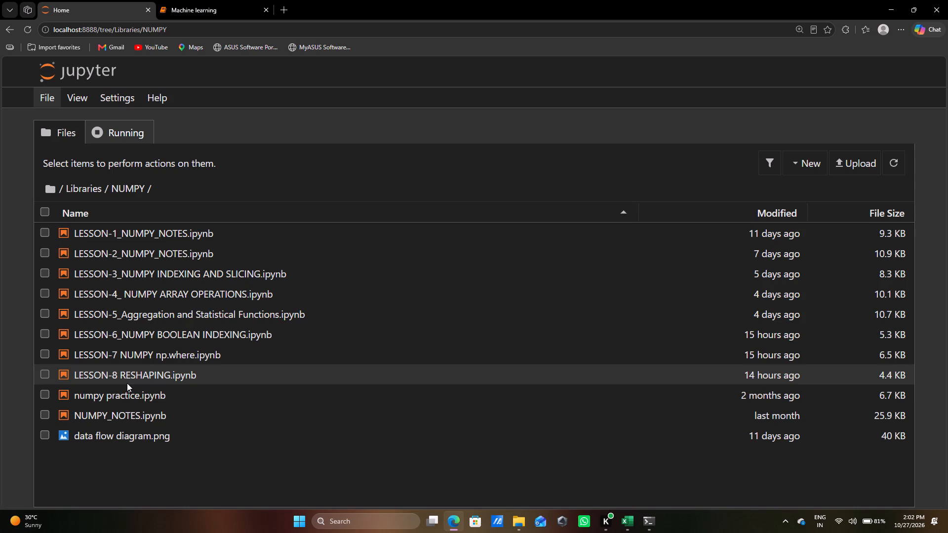
# Close the Microsoft Edge window containing the Jupyter Home page and the Machine learning notebook.
pyautogui.doubleClick(947, 0)
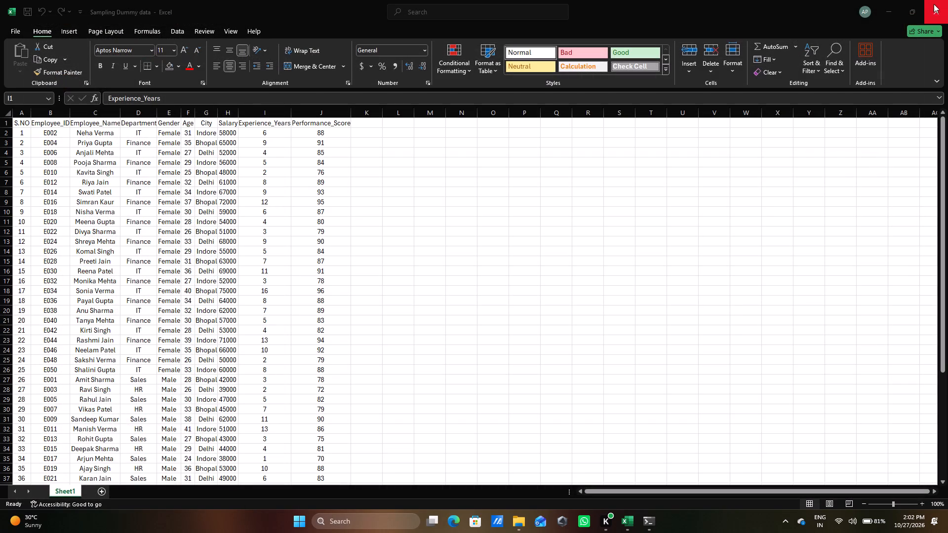